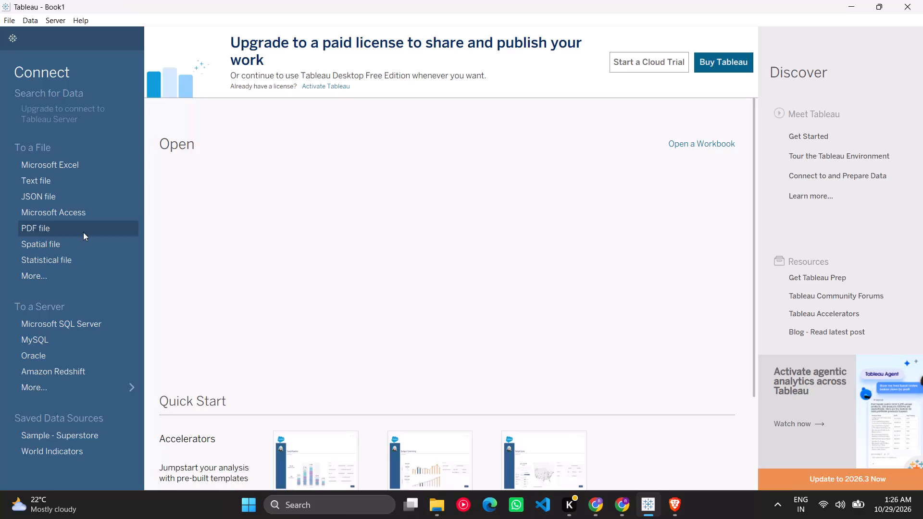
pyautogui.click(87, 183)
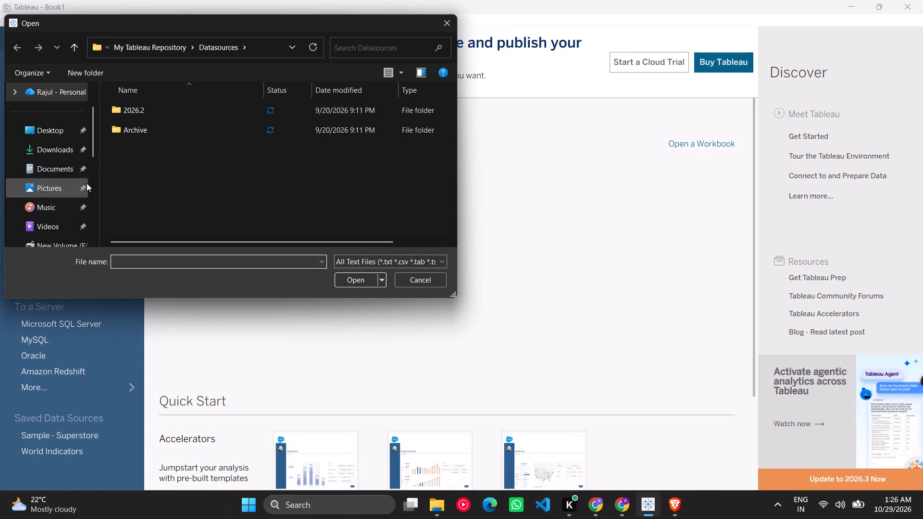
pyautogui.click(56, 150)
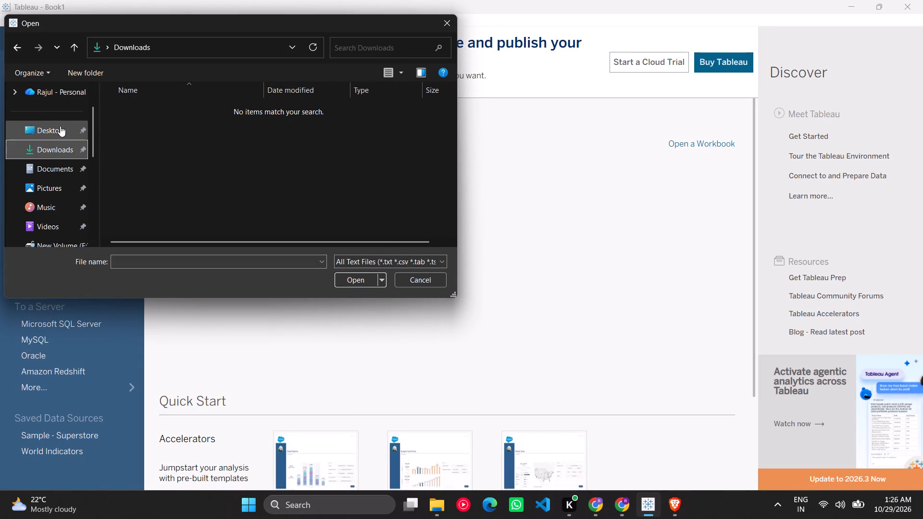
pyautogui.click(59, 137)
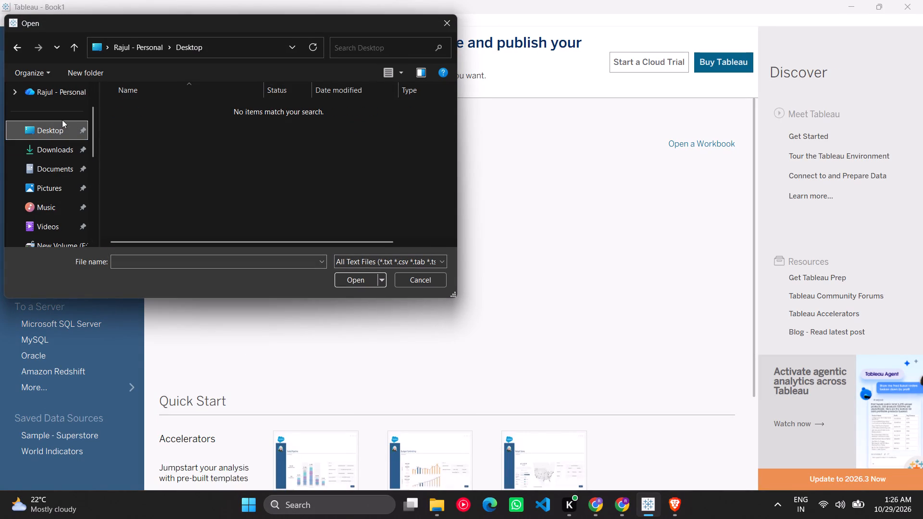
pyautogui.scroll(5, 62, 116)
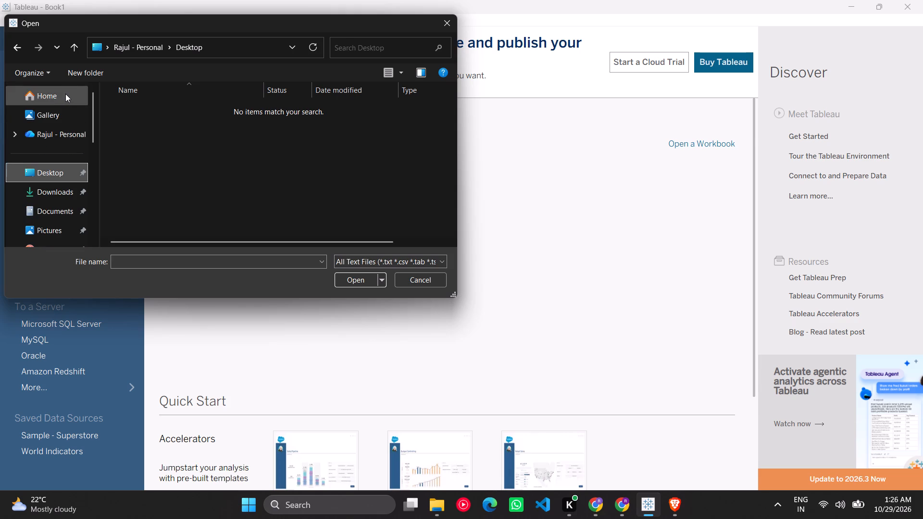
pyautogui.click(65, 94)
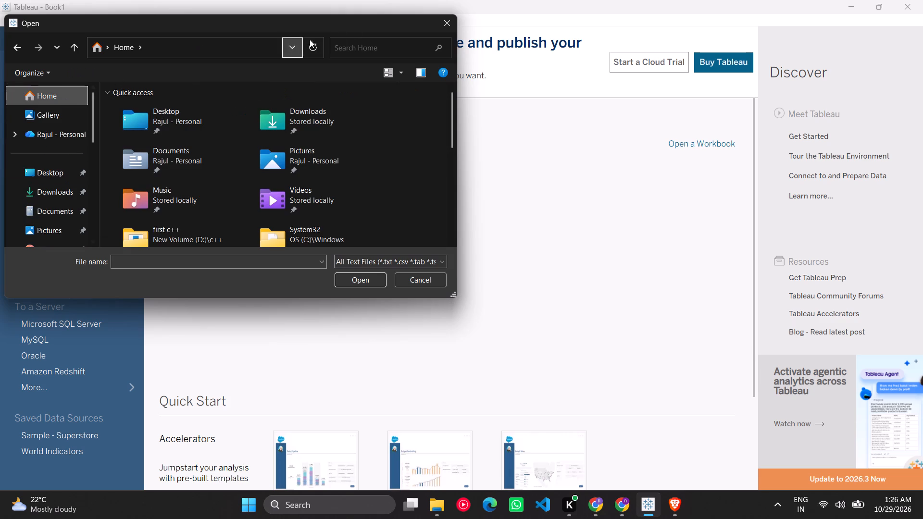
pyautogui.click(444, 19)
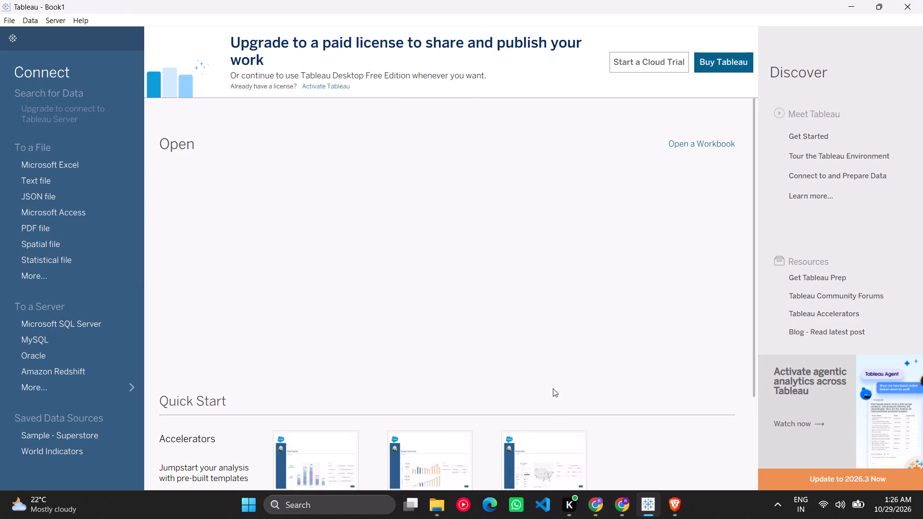
# Switch to Chrome to consult the "Connect datasets with Tableau" task of the Global Olympic Sports Performance Analysis project.
pyautogui.click(436, 502)
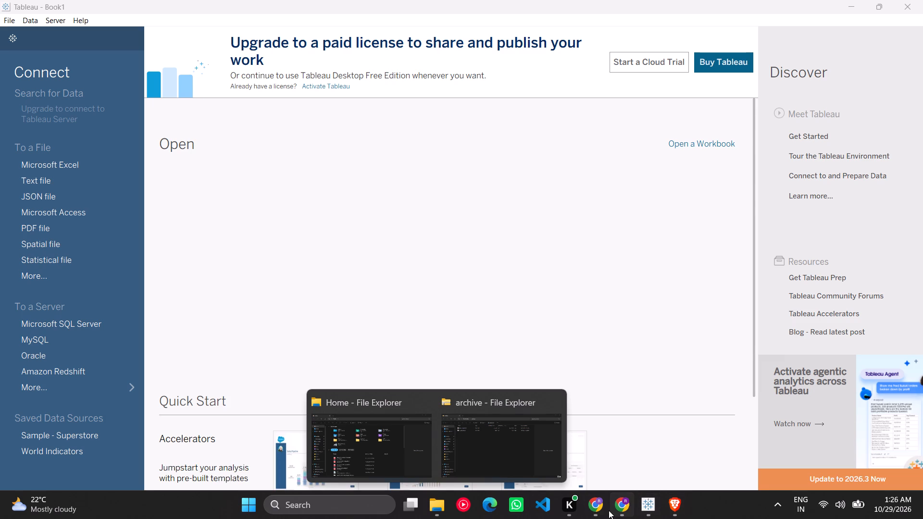
pyautogui.click(589, 504)
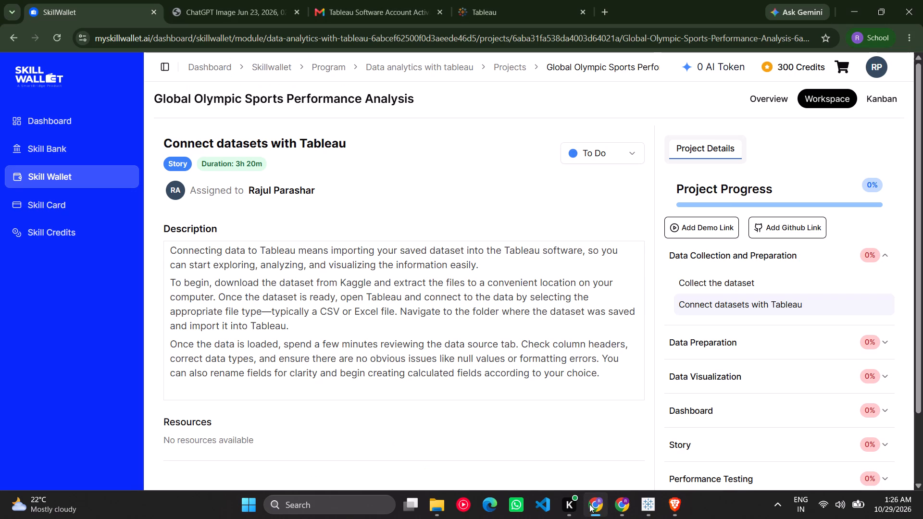
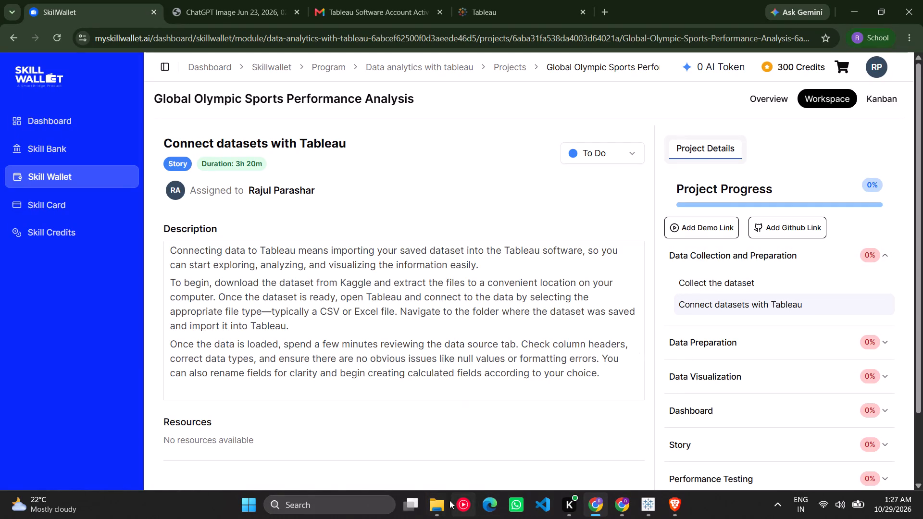
# Switch to File Explorer and show the recent archive file in its containing Downloads folder.
pyautogui.click(437, 505)
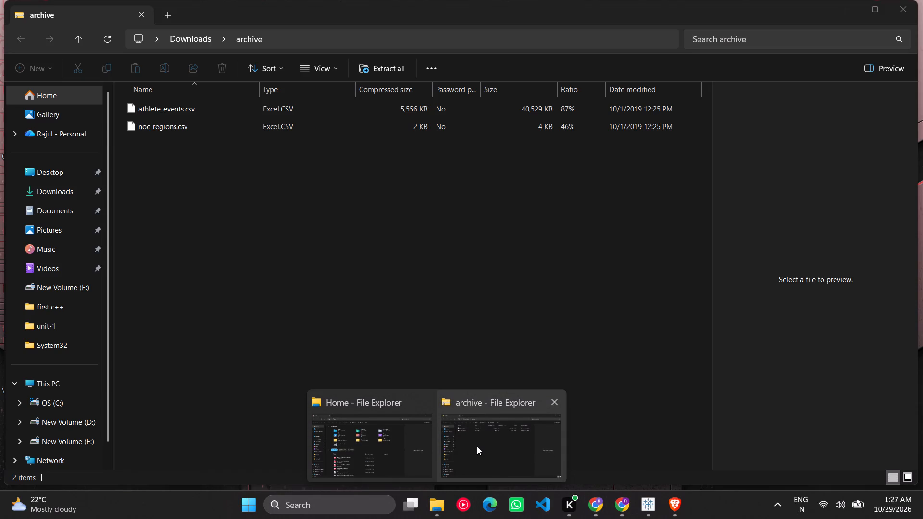
pyautogui.click(477, 446)
pyautogui.scroll(4, 477, 446)
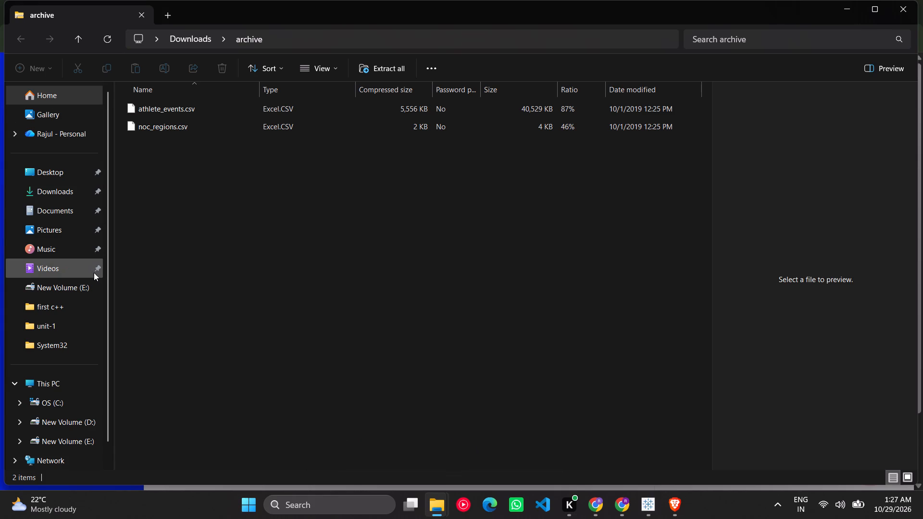
pyautogui.scroll(-4, 94, 272)
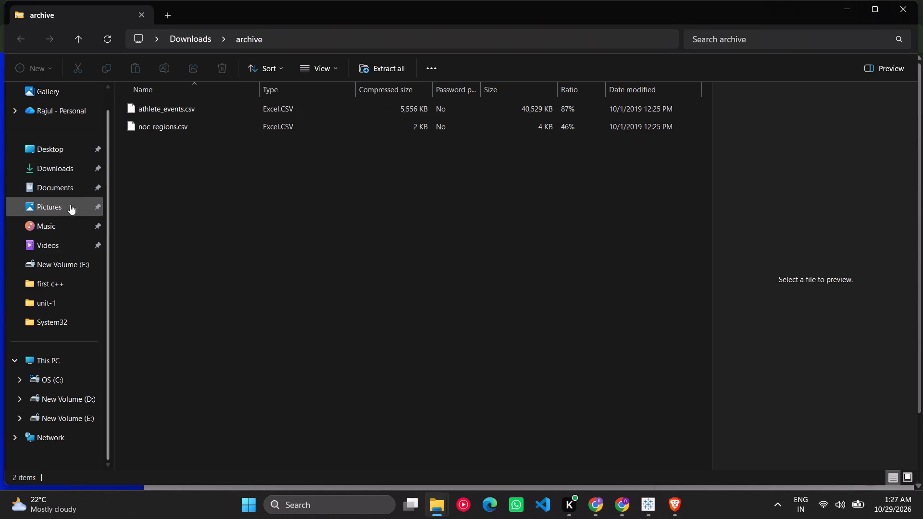
pyautogui.scroll(4, 60, 235)
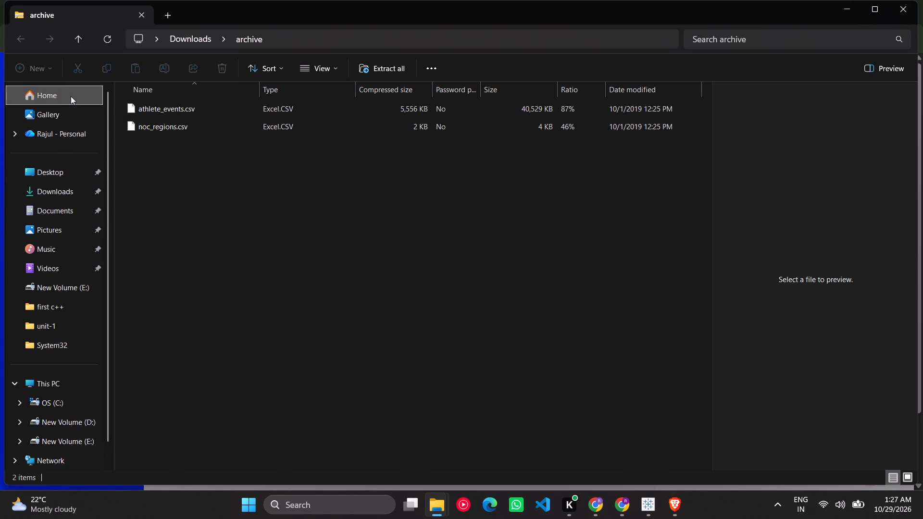
pyautogui.click(71, 96)
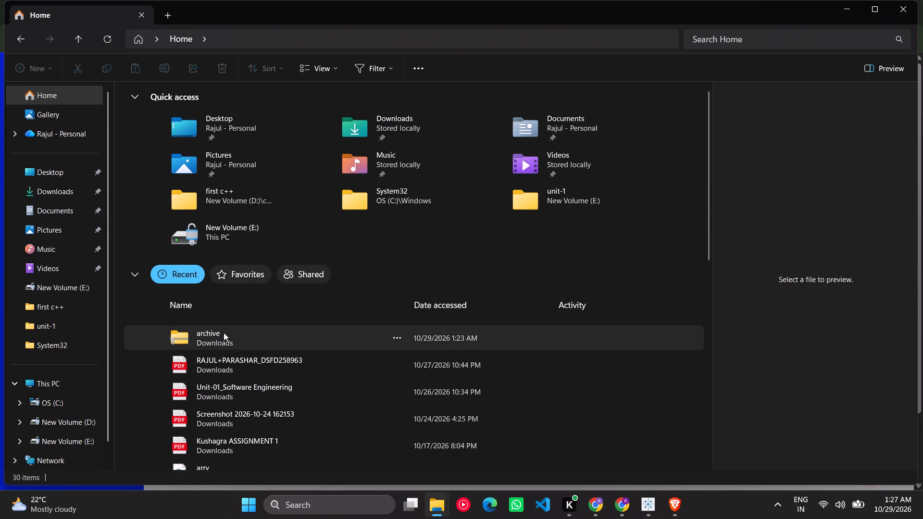
pyautogui.rightClick(224, 344)
pyautogui.rightClick(224, 344)
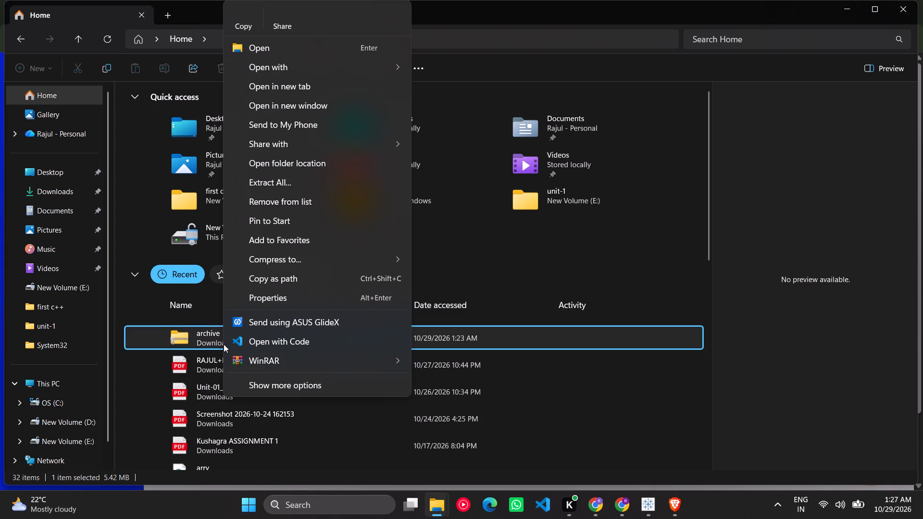
pyautogui.click(326, 169)
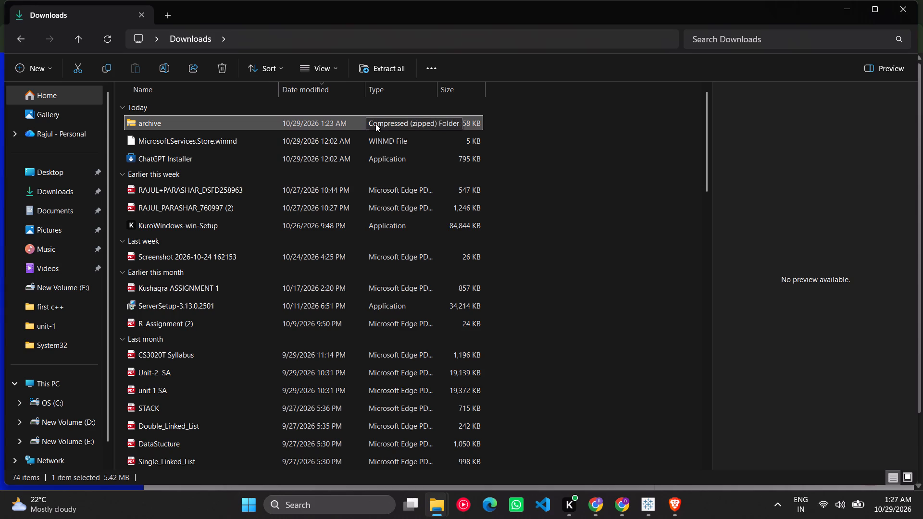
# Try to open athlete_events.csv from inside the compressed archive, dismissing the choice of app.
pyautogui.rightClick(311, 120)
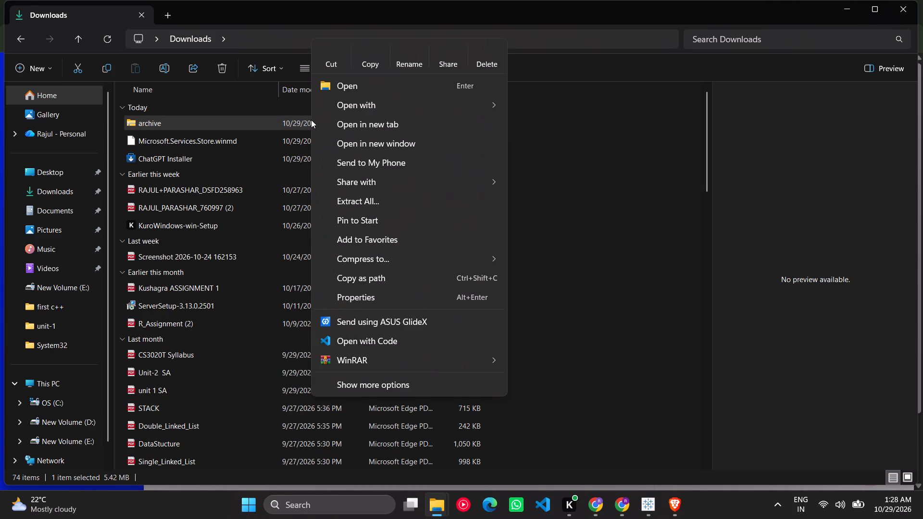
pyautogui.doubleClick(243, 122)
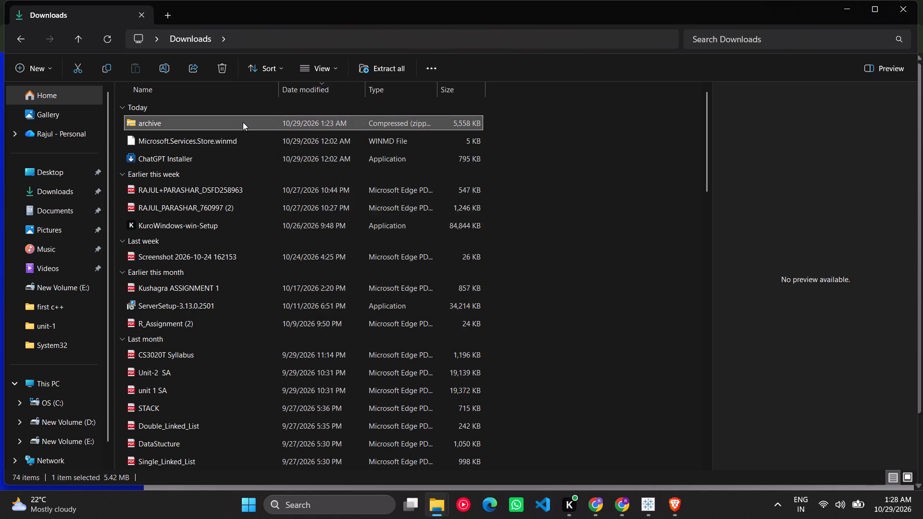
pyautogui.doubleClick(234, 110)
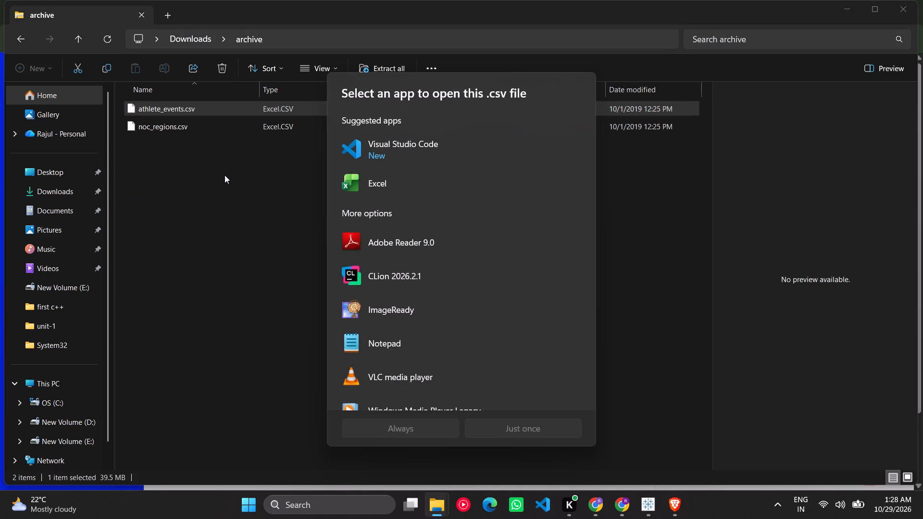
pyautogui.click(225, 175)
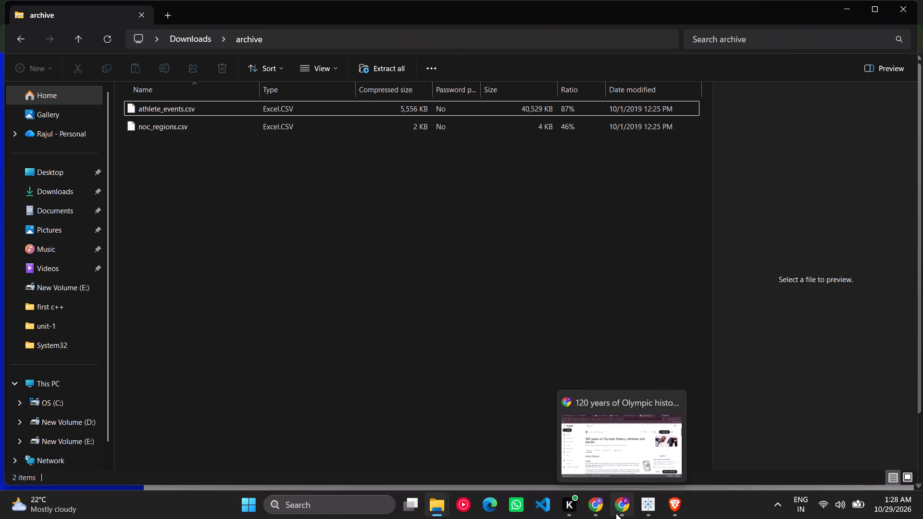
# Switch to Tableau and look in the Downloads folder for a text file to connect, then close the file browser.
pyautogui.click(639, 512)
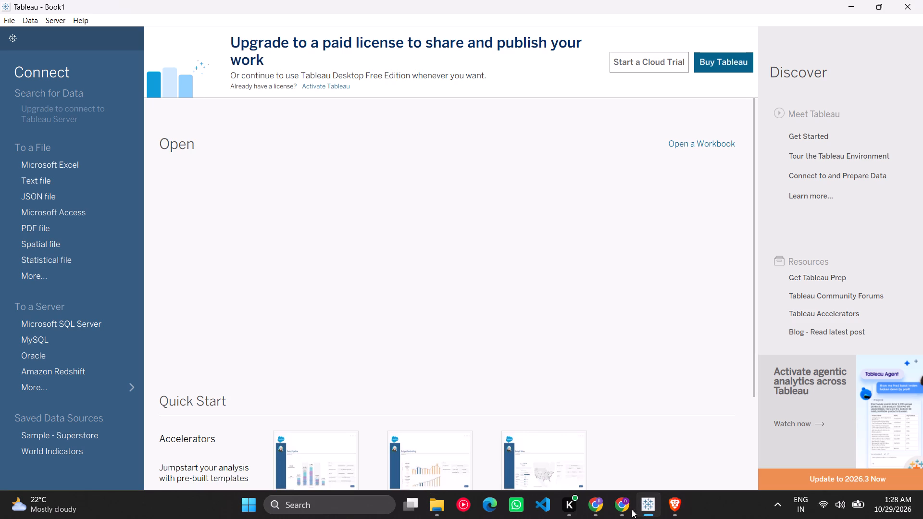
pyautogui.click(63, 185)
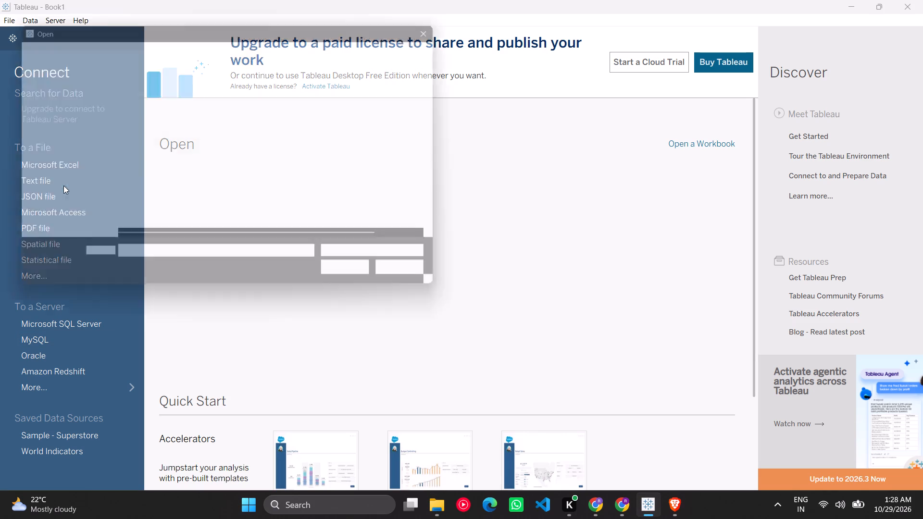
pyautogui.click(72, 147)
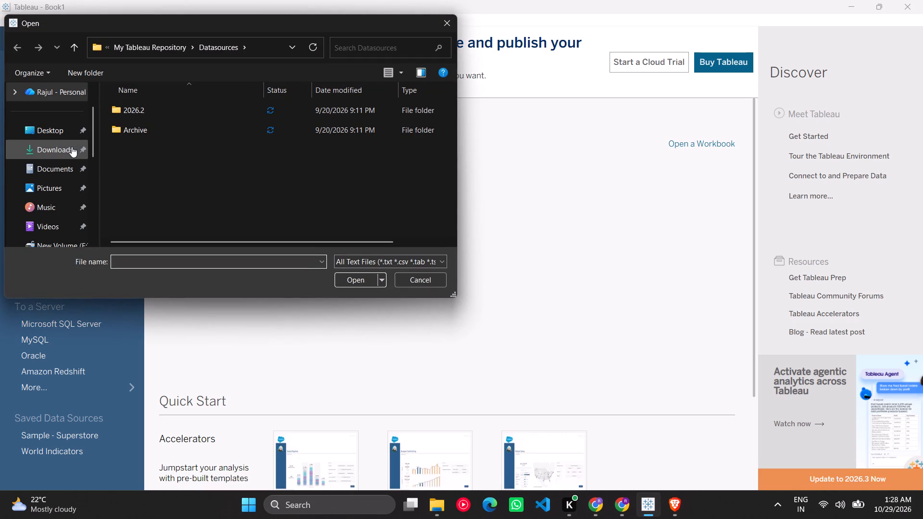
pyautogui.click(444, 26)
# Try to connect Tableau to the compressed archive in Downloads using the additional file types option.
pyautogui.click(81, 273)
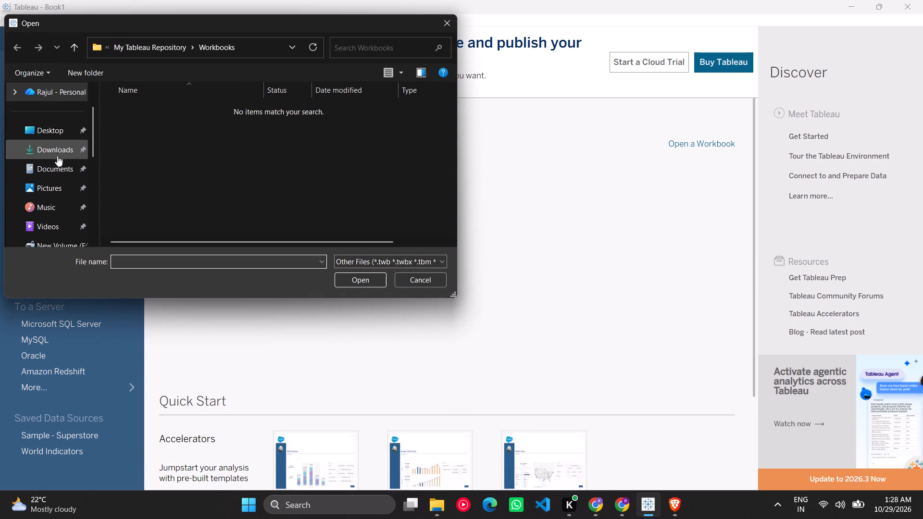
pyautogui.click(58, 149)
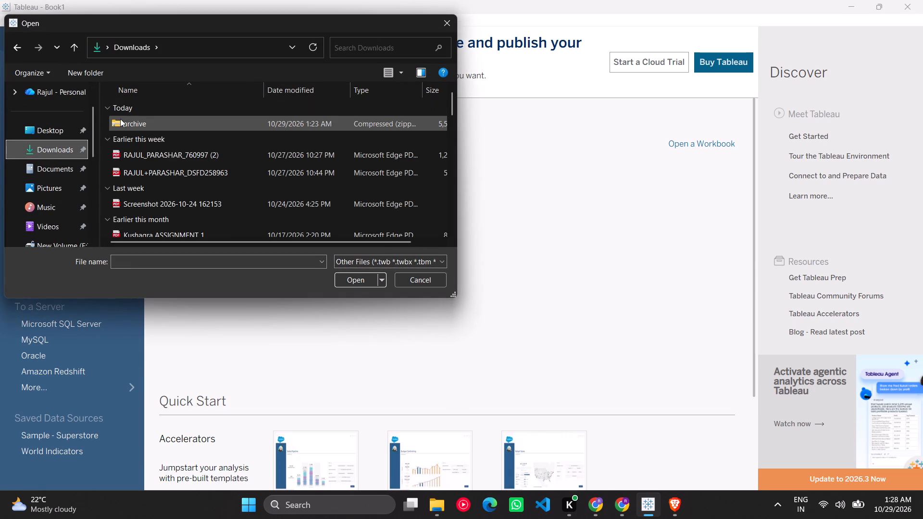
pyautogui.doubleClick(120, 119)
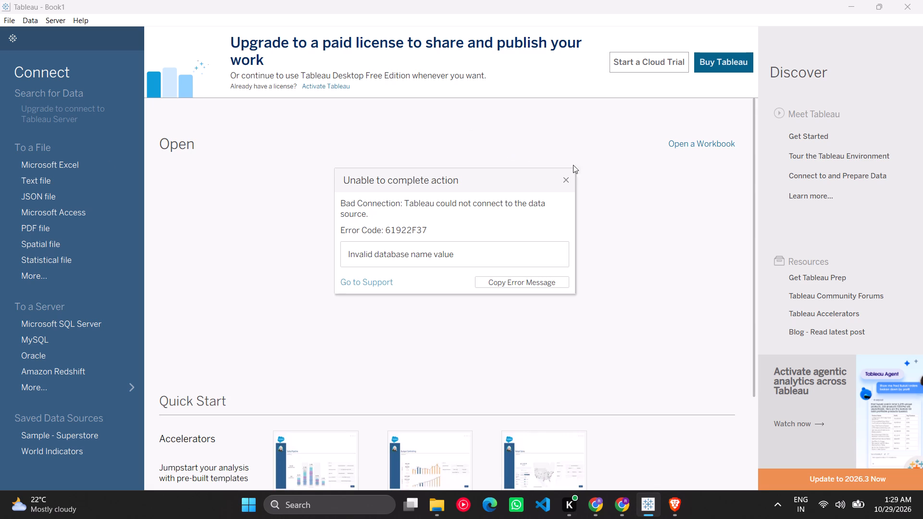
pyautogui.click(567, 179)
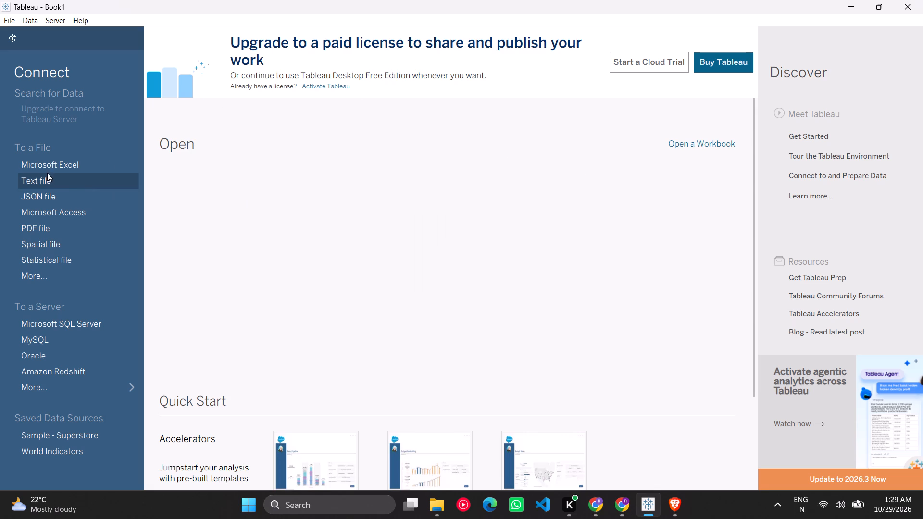
# Browse for connectable text files in the Archive and 2026.2 folders under Datasources, including en_US-US, and in Downloads.
pyautogui.click(50, 184)
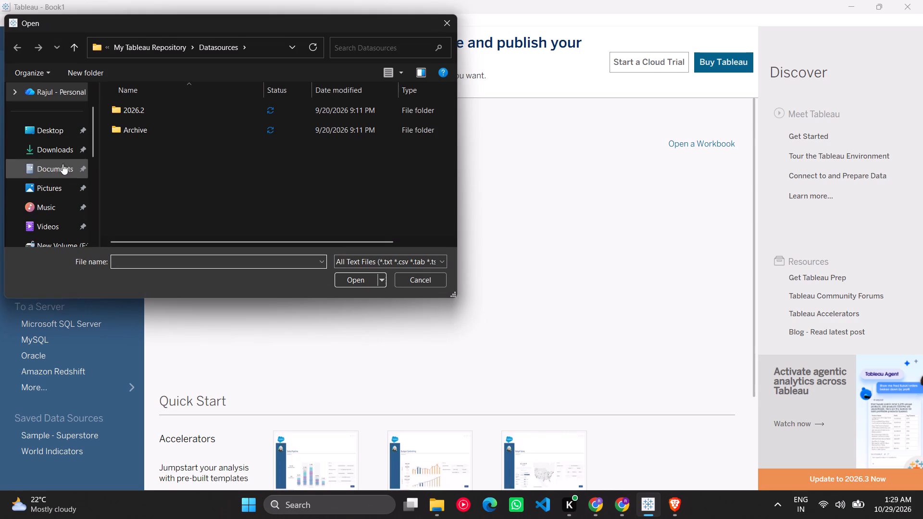
pyautogui.doubleClick(112, 130)
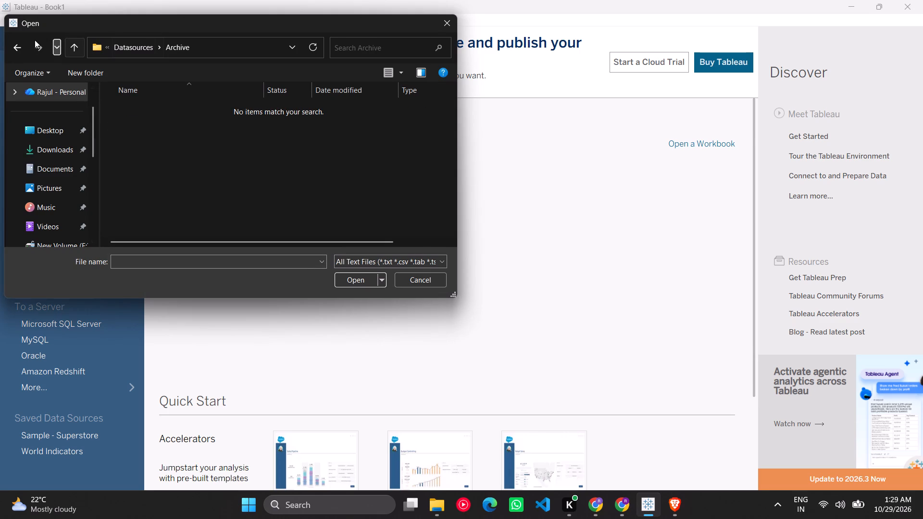
pyautogui.click(15, 47)
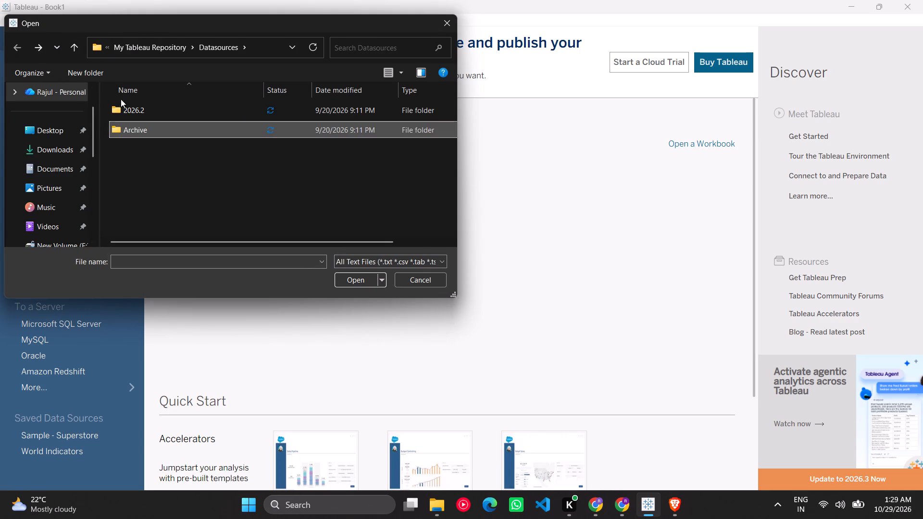
pyautogui.doubleClick(122, 107)
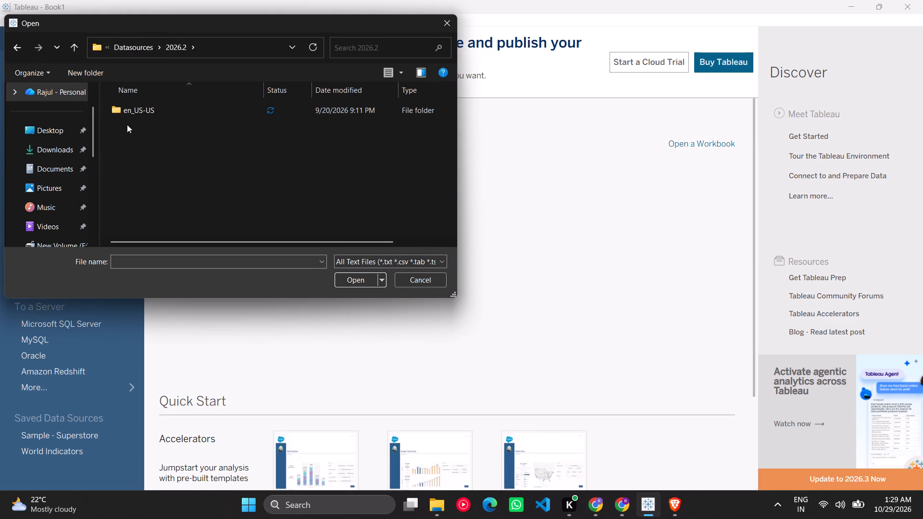
pyautogui.doubleClick(131, 108)
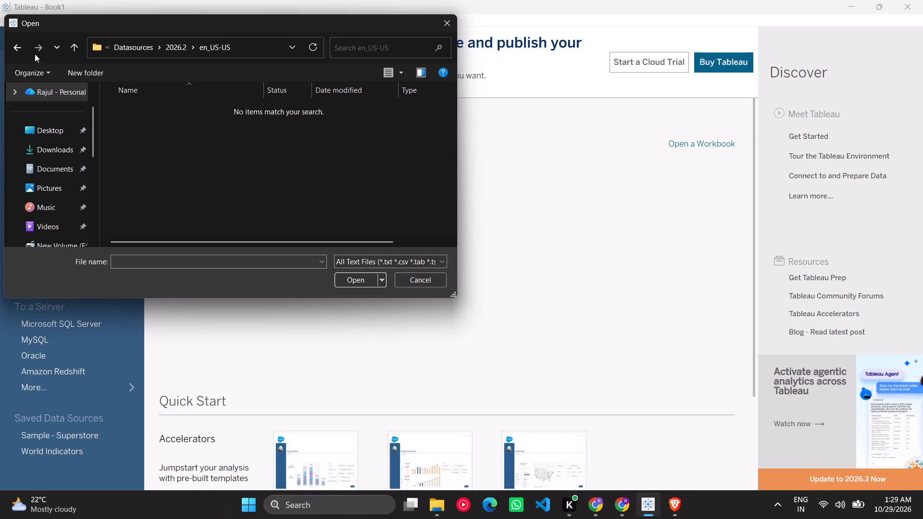
pyautogui.click(19, 49)
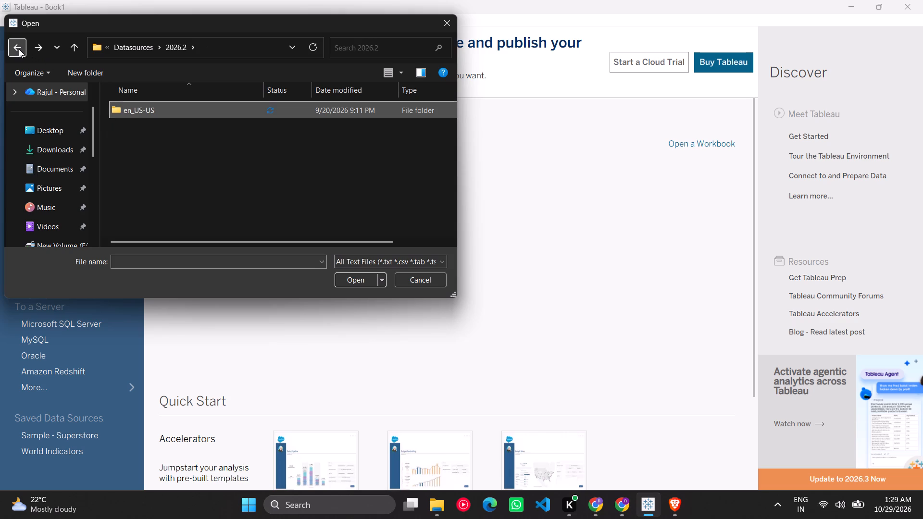
pyautogui.click(19, 49)
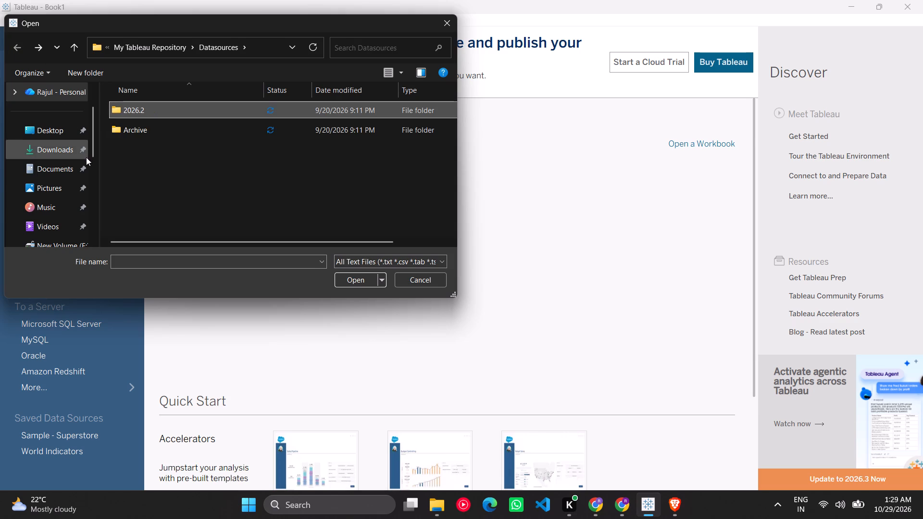
pyautogui.click(77, 150)
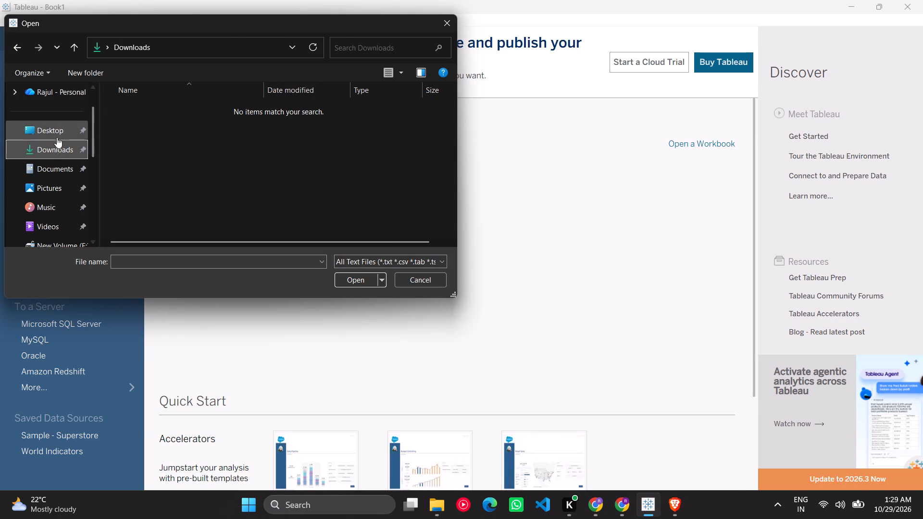
pyautogui.doubleClick(51, 154)
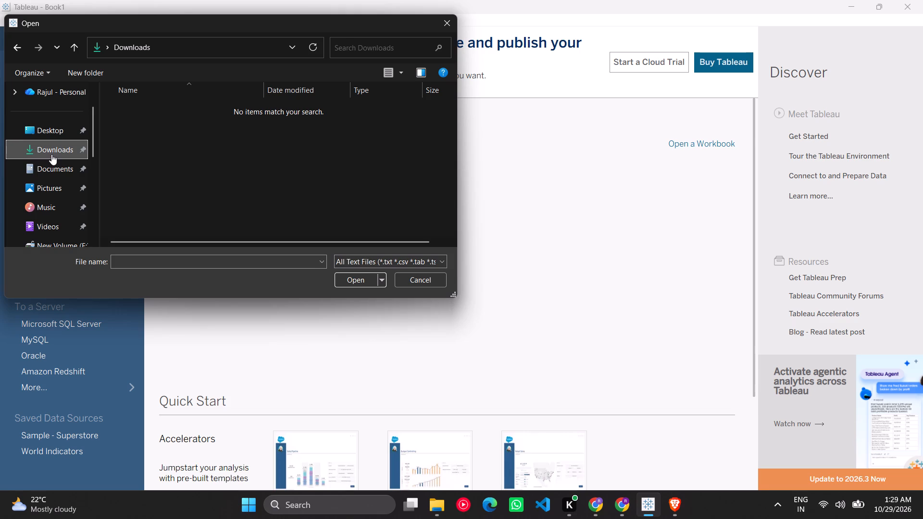
pyautogui.scroll(5, 250, 111)
pyautogui.scroll(-3, 250, 111)
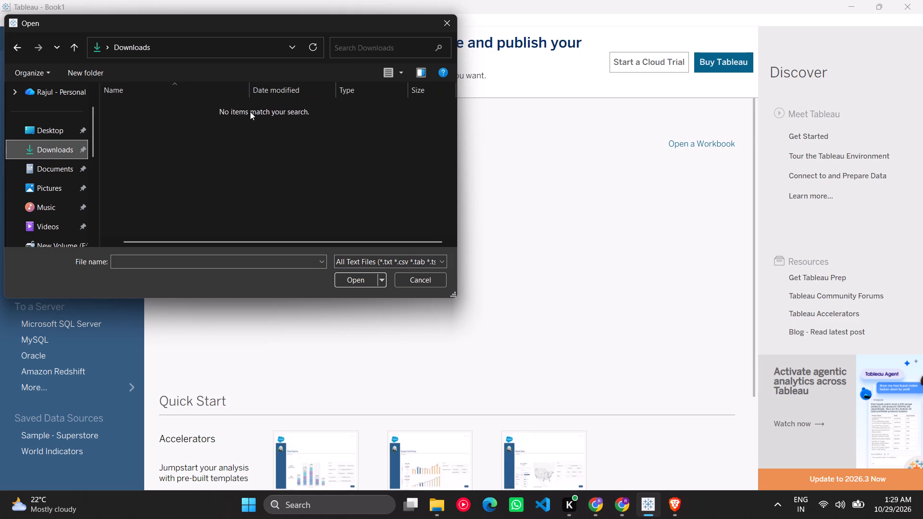
pyautogui.click(444, 24)
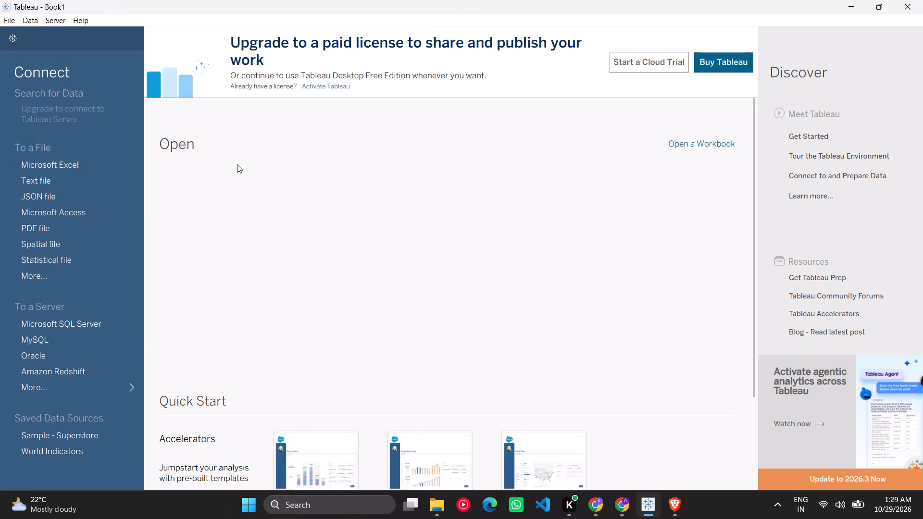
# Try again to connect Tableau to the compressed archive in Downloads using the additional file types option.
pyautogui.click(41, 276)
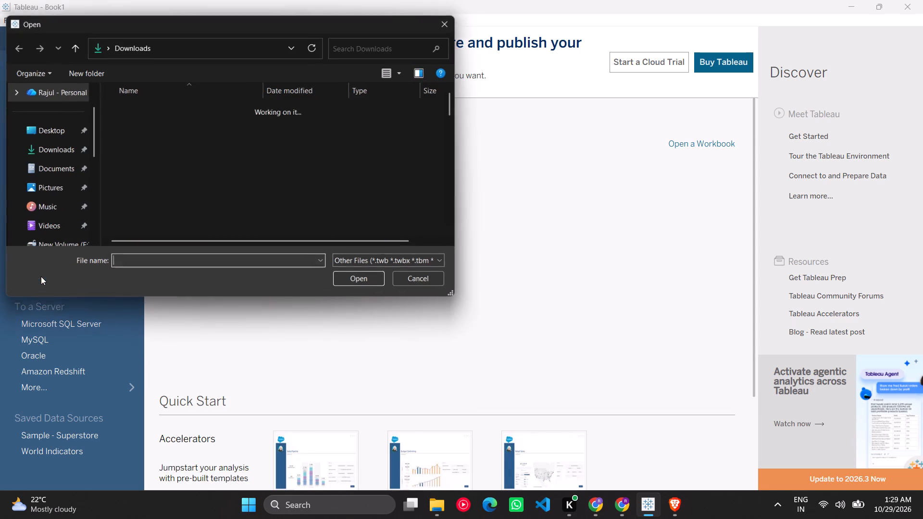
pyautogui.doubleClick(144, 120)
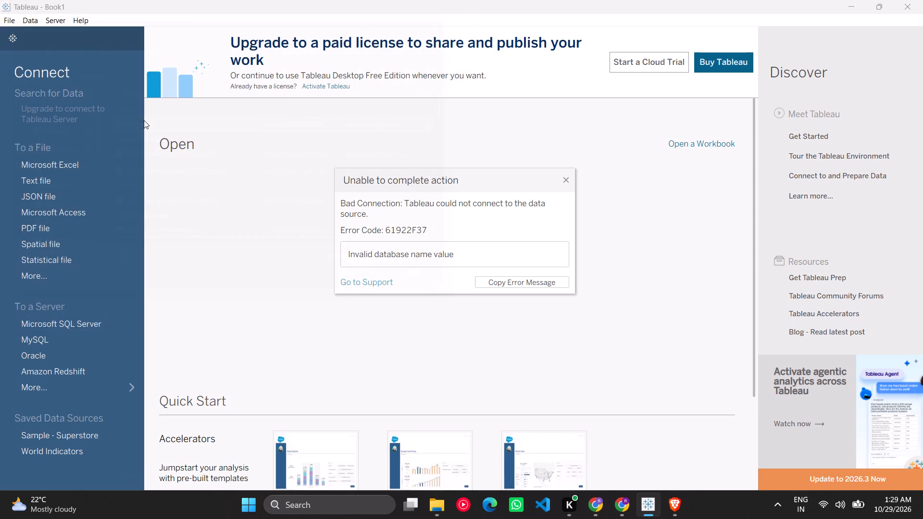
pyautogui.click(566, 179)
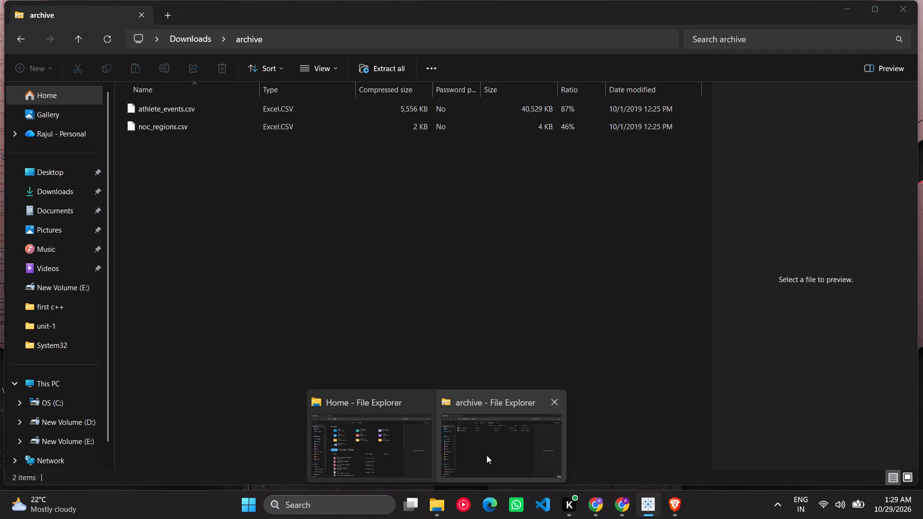
# Switch to File Explorer and open the compressed archive in the Downloads folder.
pyautogui.click(486, 455)
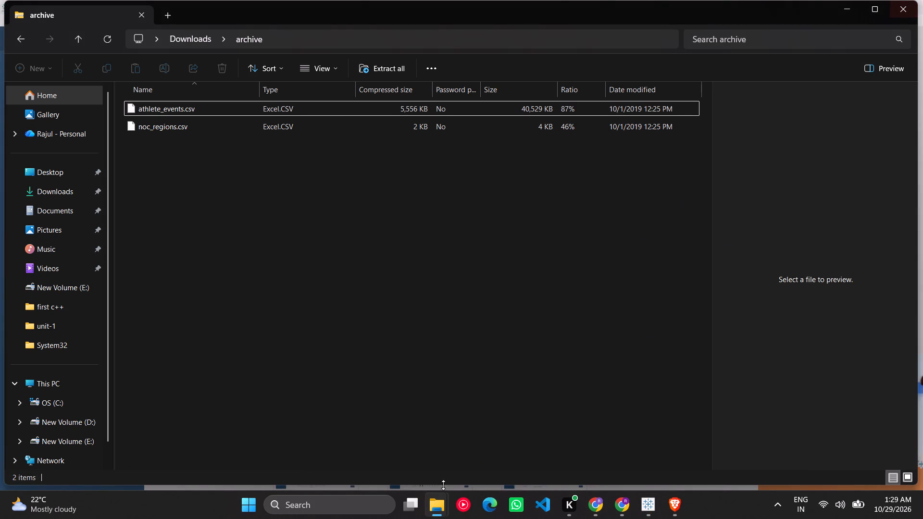
pyautogui.click(410, 458)
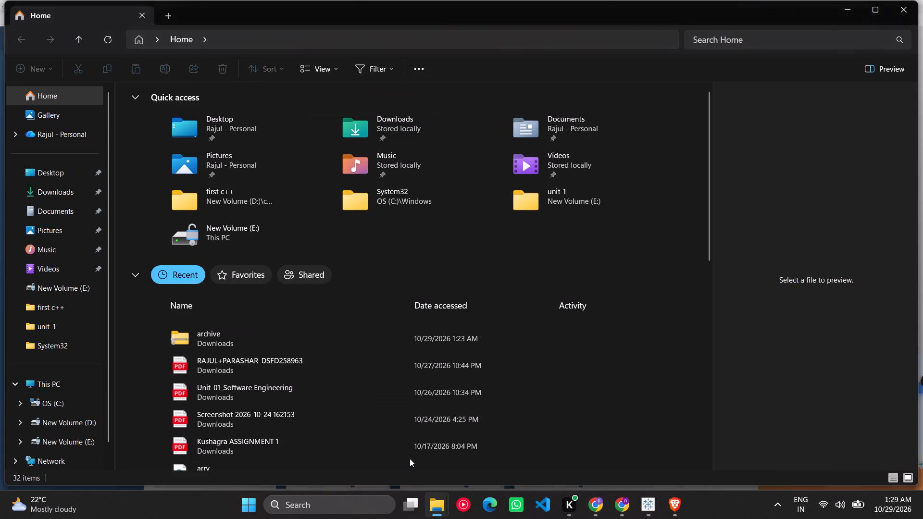
pyautogui.click(70, 196)
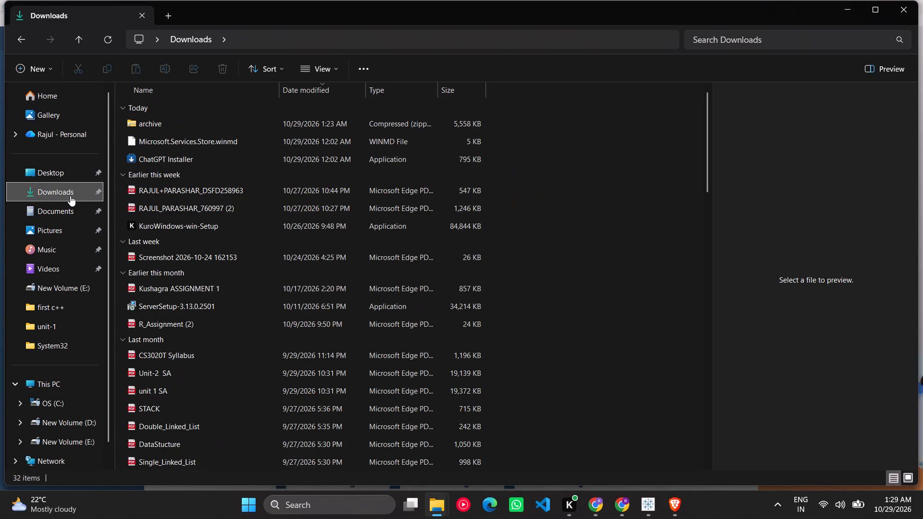
pyautogui.doubleClick(147, 127)
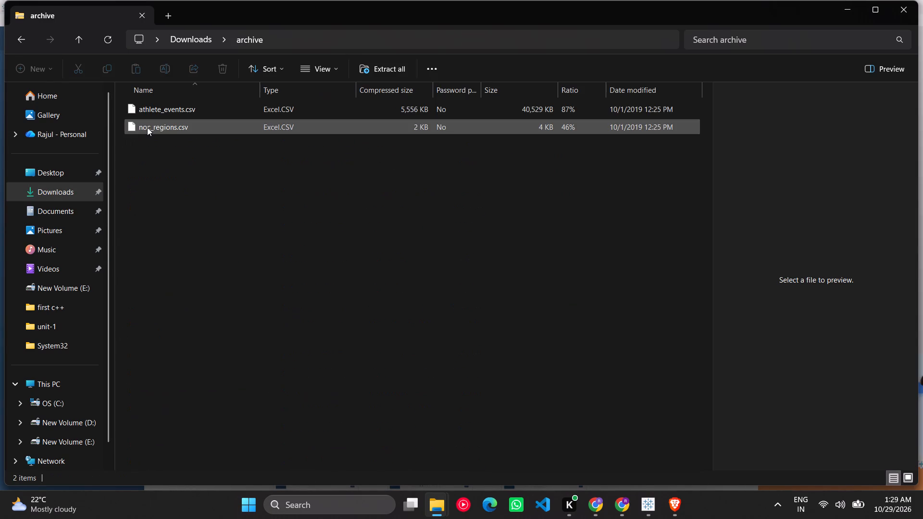
# Open noc_regions.csv from the archive in Notepad just once, look through its rows, and close Notepad.
pyautogui.doubleClick(147, 127)
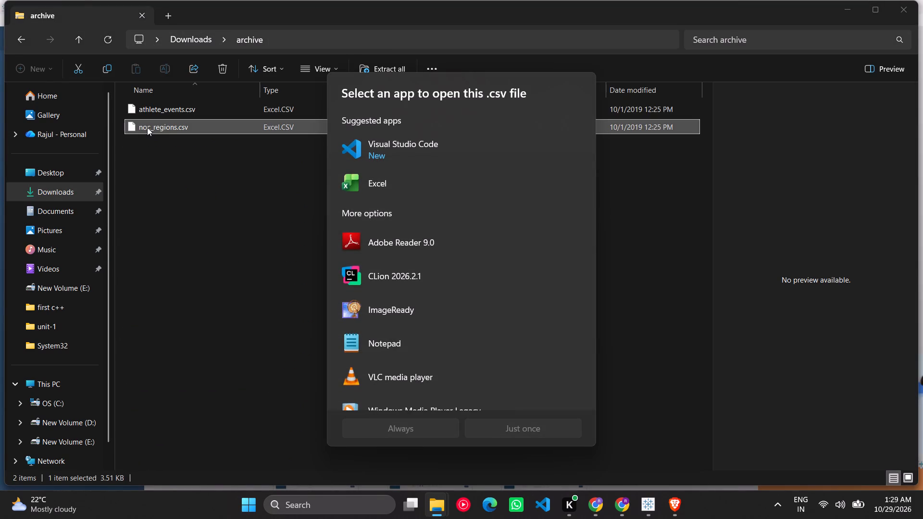
pyautogui.scroll(-1, 399, 244)
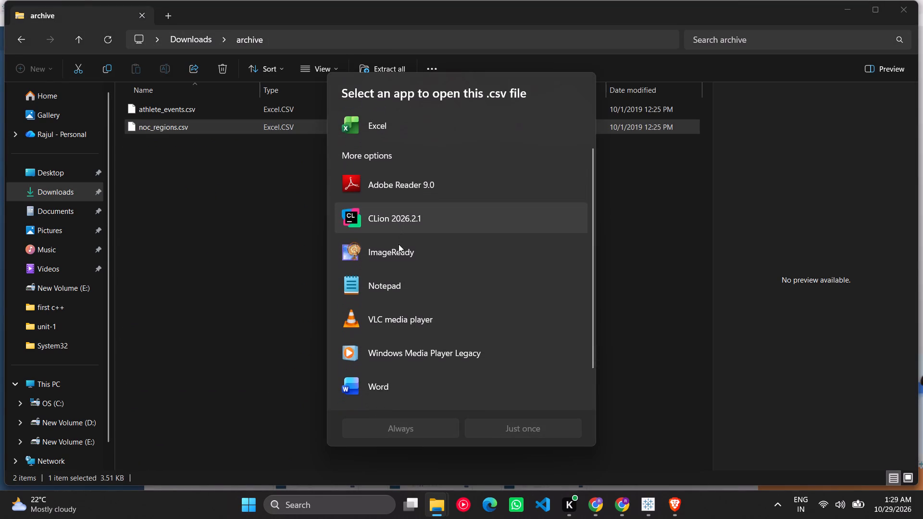
pyautogui.scroll(-1, 399, 244)
pyautogui.scroll(2, 399, 244)
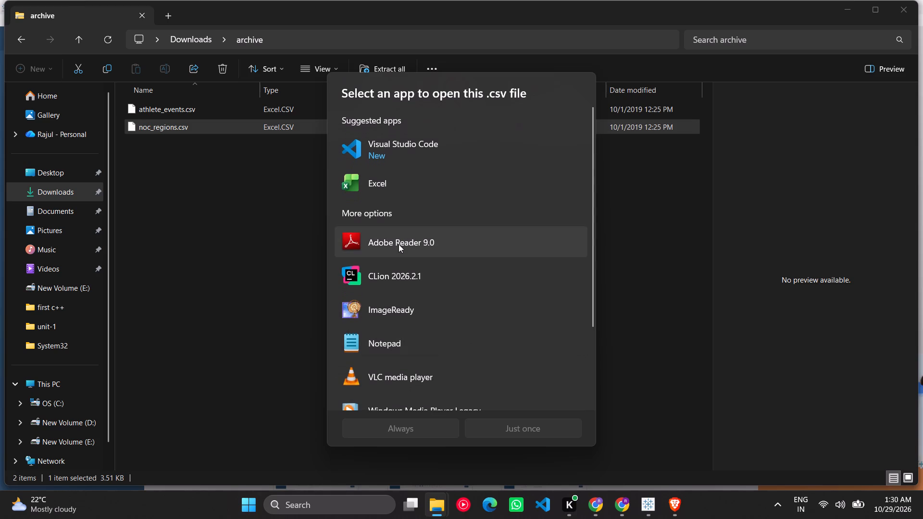
pyautogui.click(390, 334)
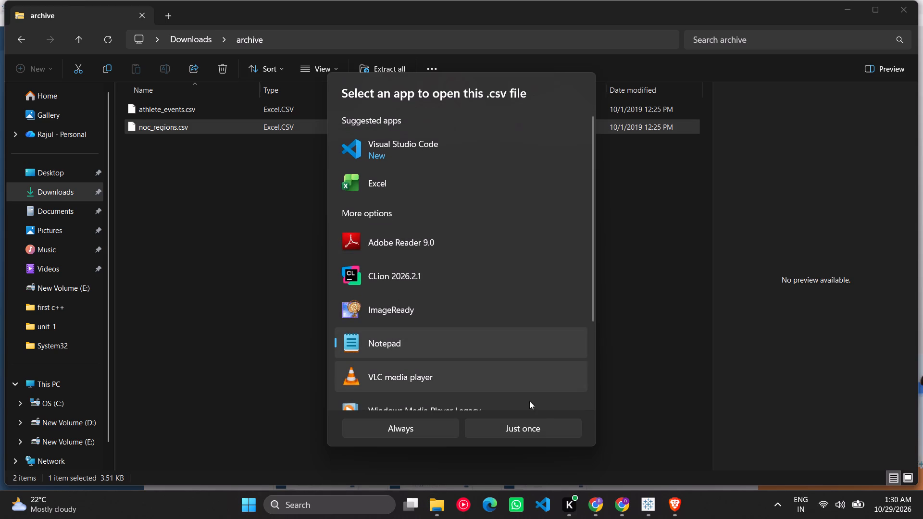
pyautogui.click(532, 431)
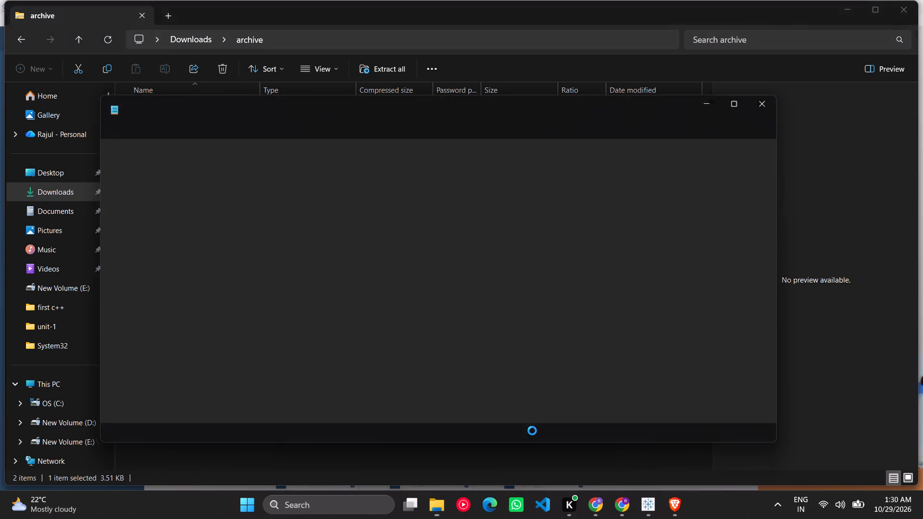
pyautogui.scroll(-7, 305, 383)
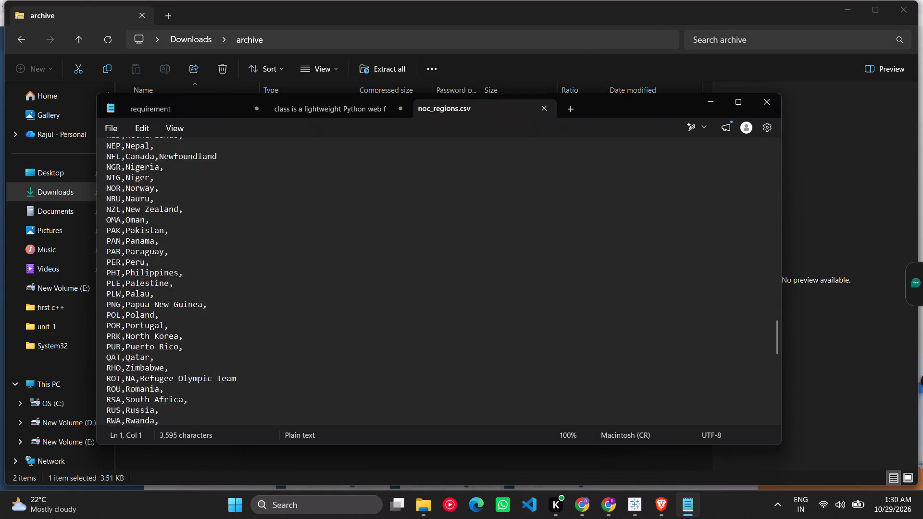
pyautogui.scroll(-7, 305, 383)
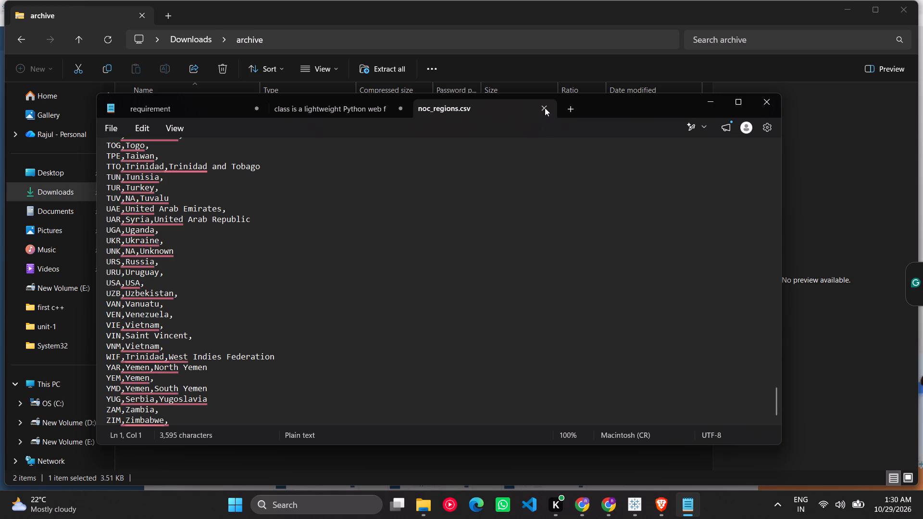
pyautogui.click(761, 101)
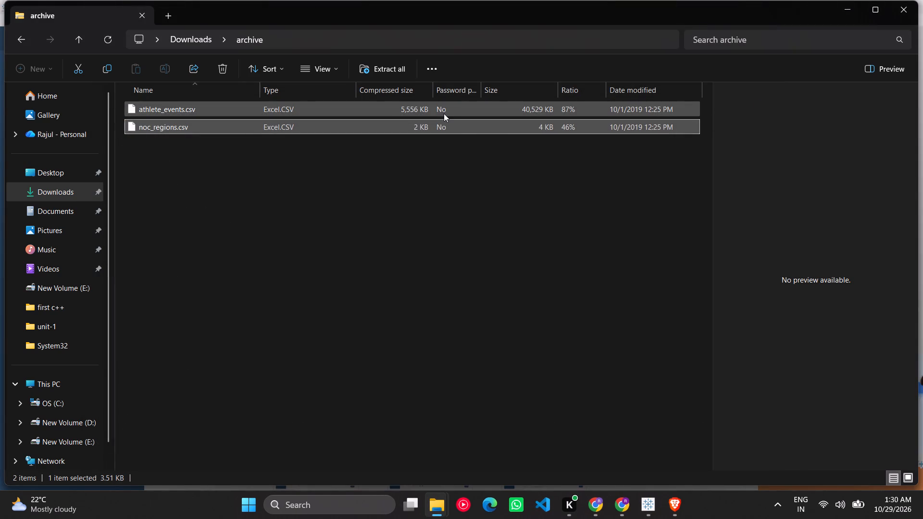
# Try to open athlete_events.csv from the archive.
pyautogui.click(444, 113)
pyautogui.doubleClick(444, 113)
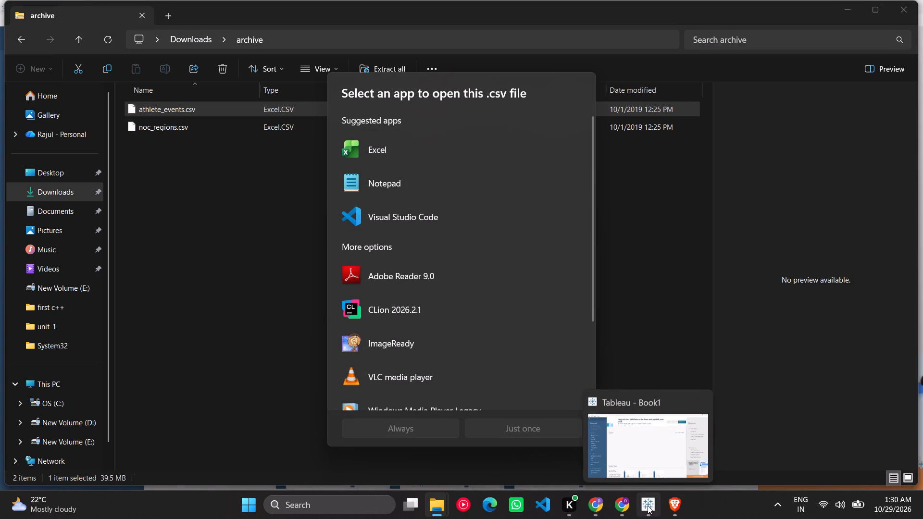
# Switch to Tableau, then minimise it and File Explorer to return to the browser's Connect datasets with Tableau task.
pyautogui.click(652, 470)
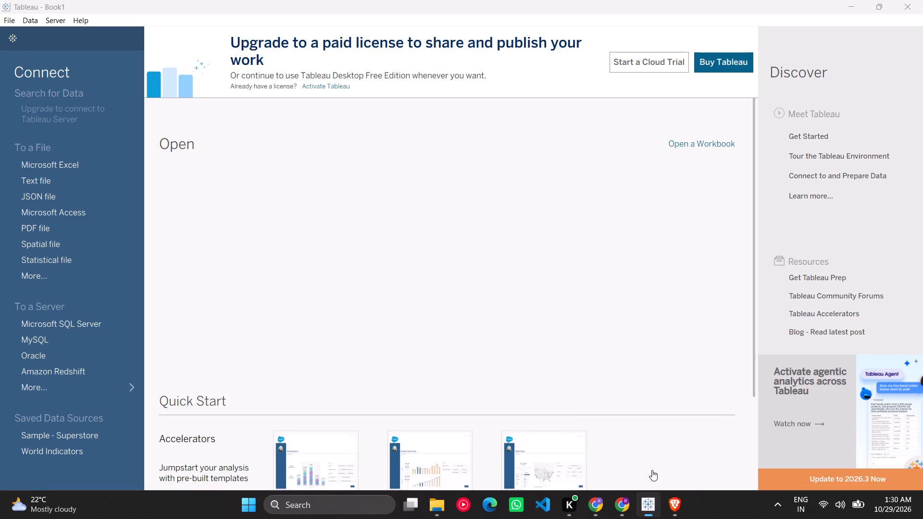
pyautogui.click(853, 7)
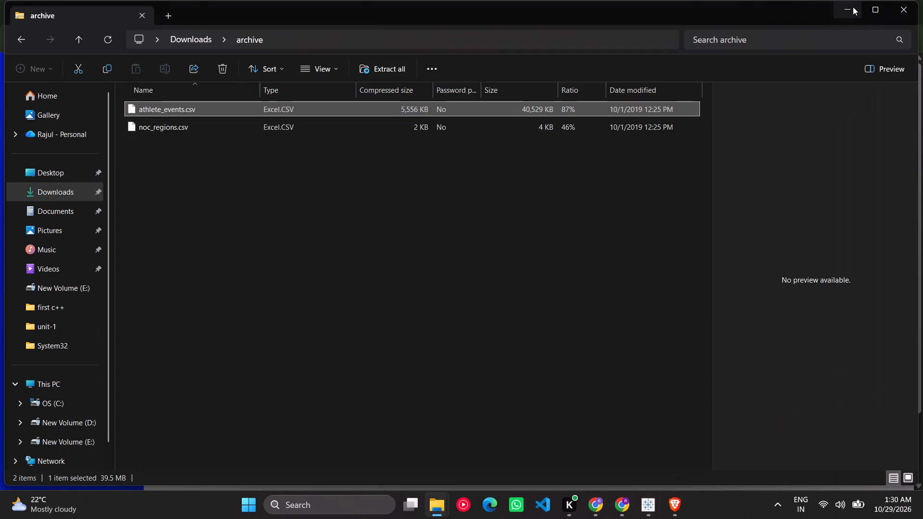
pyautogui.click(850, 10)
pyautogui.click(850, 10)
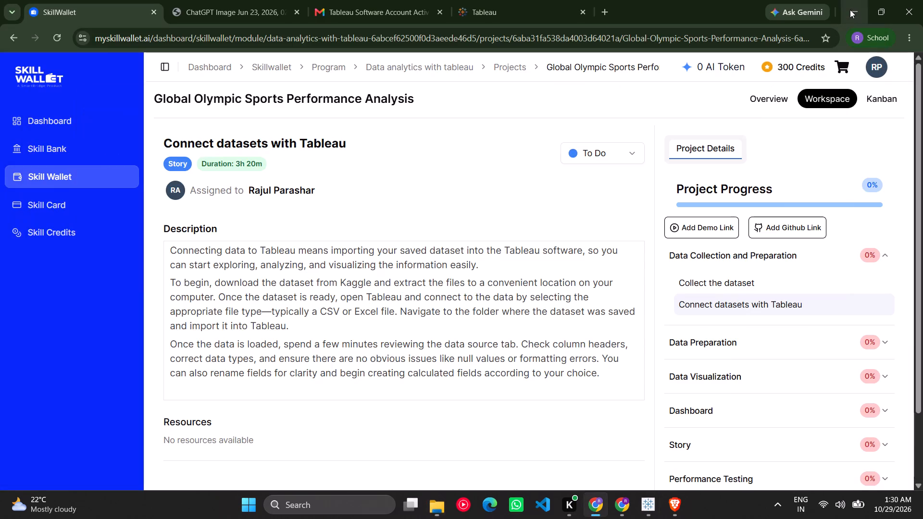
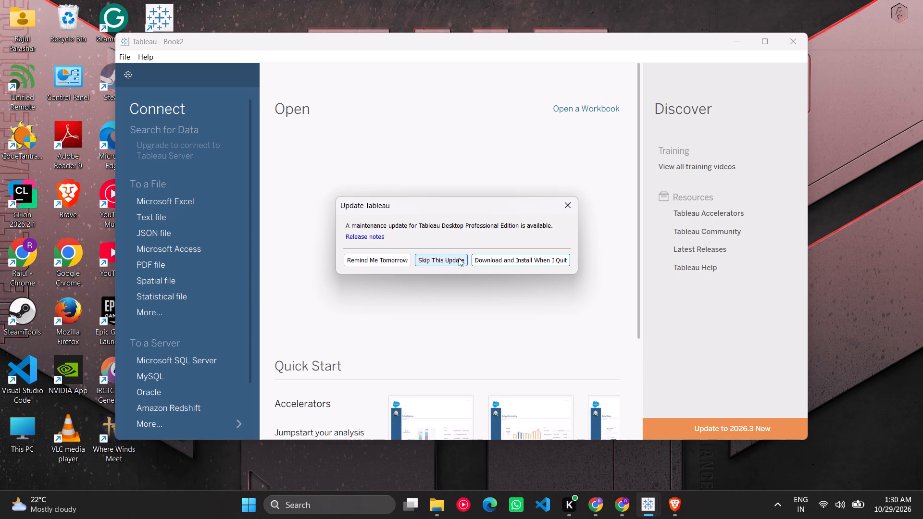
# Choose to download and install the Tableau maintenance update when quitting.
pyautogui.click(488, 259)
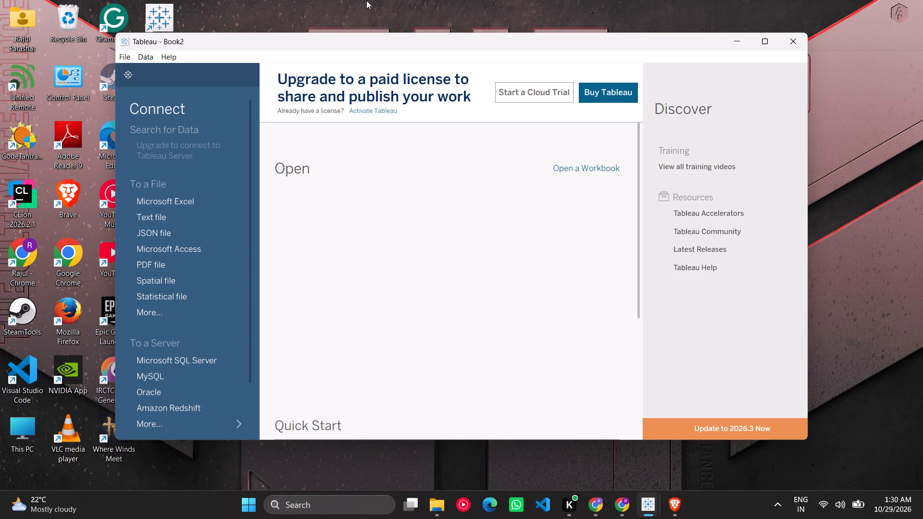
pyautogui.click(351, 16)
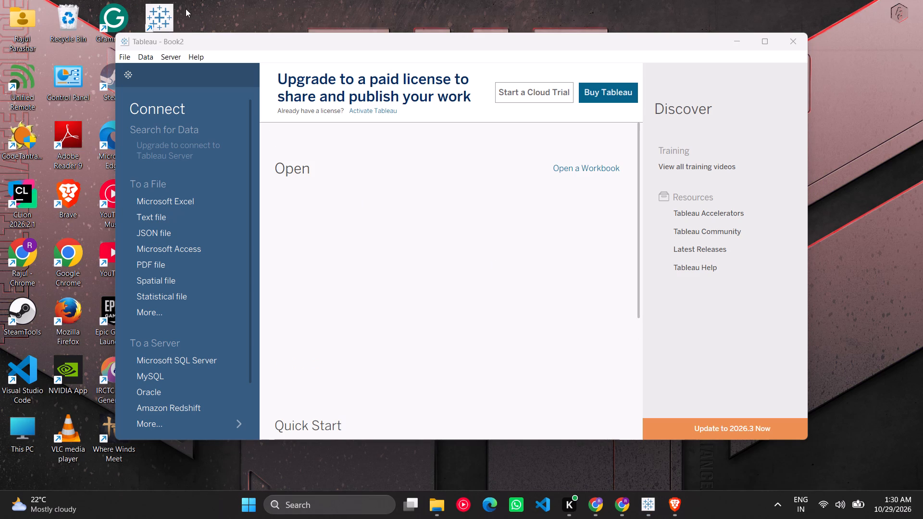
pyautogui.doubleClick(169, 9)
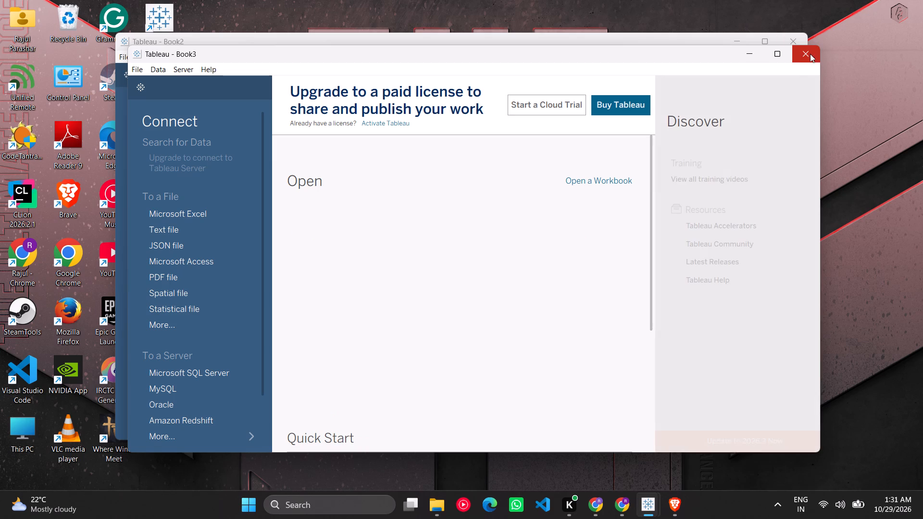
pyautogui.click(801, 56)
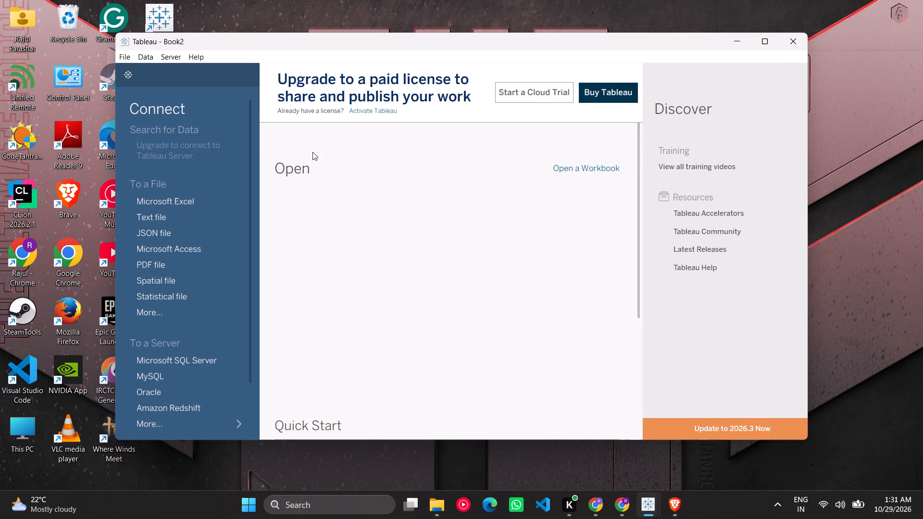
# Quit the remaining Tableau window to start the maintenance update download.
pyautogui.click(310, 0)
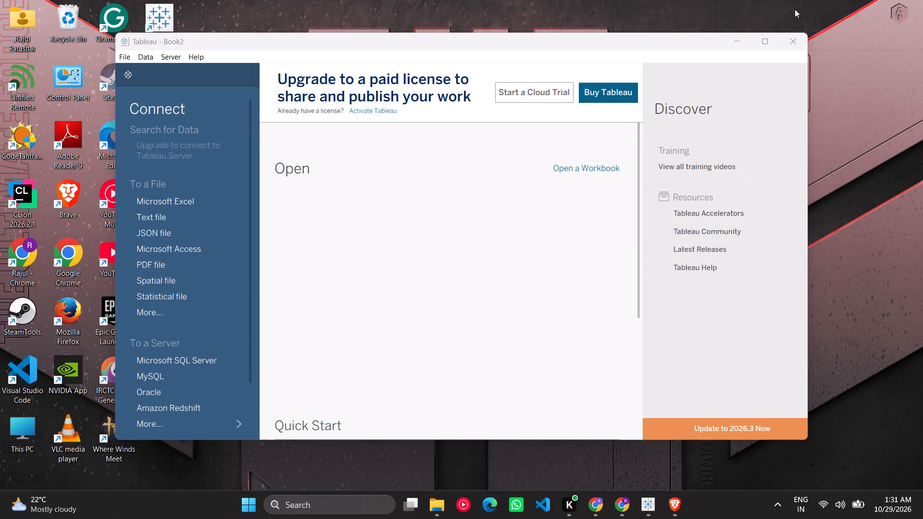
pyautogui.click(792, 35)
pyautogui.click(792, 35)
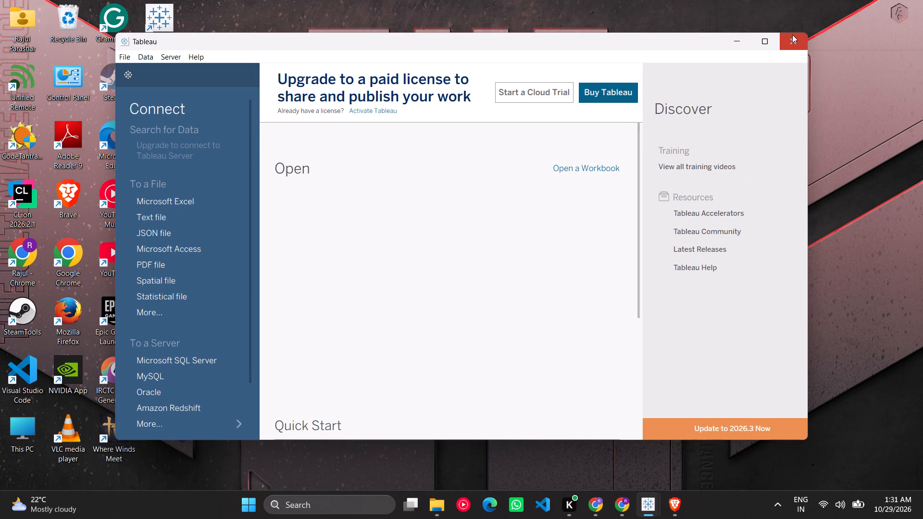
pyautogui.click(737, 42)
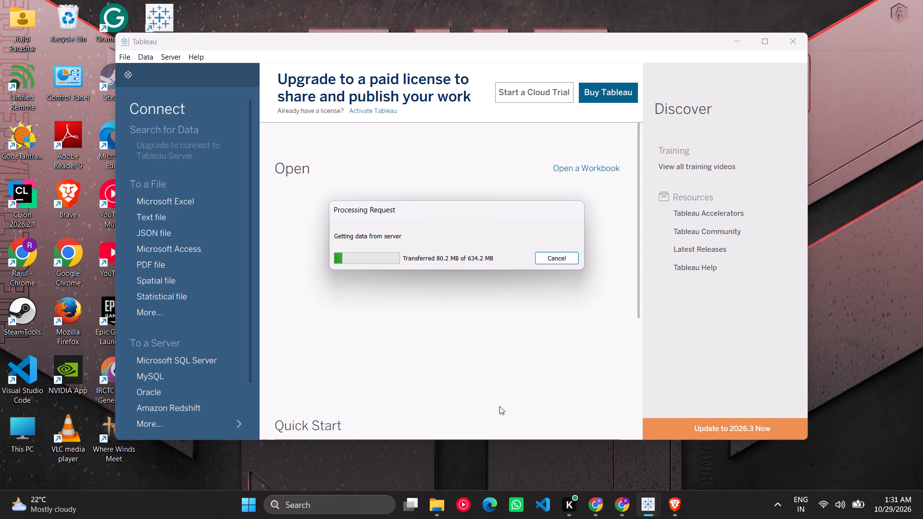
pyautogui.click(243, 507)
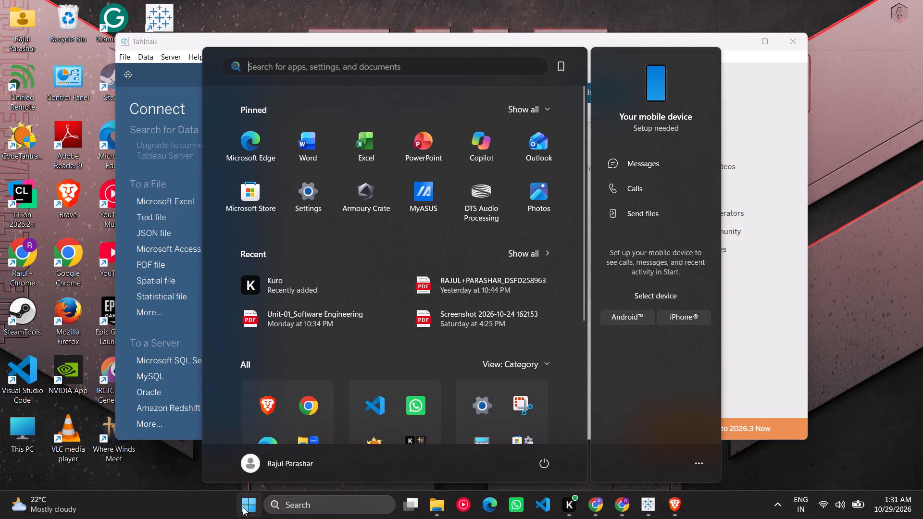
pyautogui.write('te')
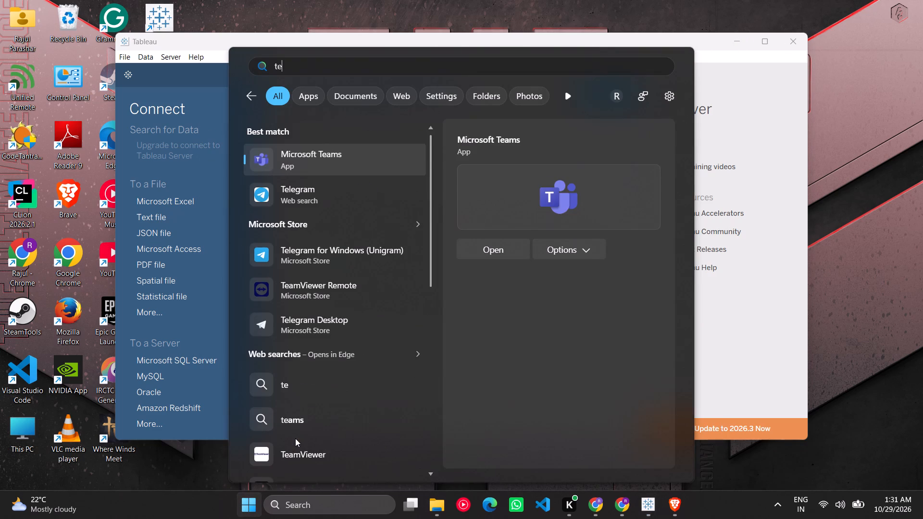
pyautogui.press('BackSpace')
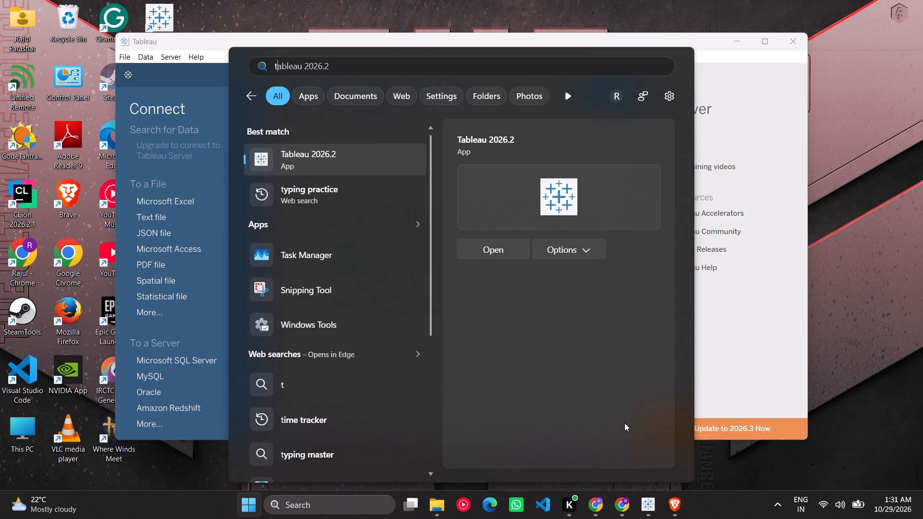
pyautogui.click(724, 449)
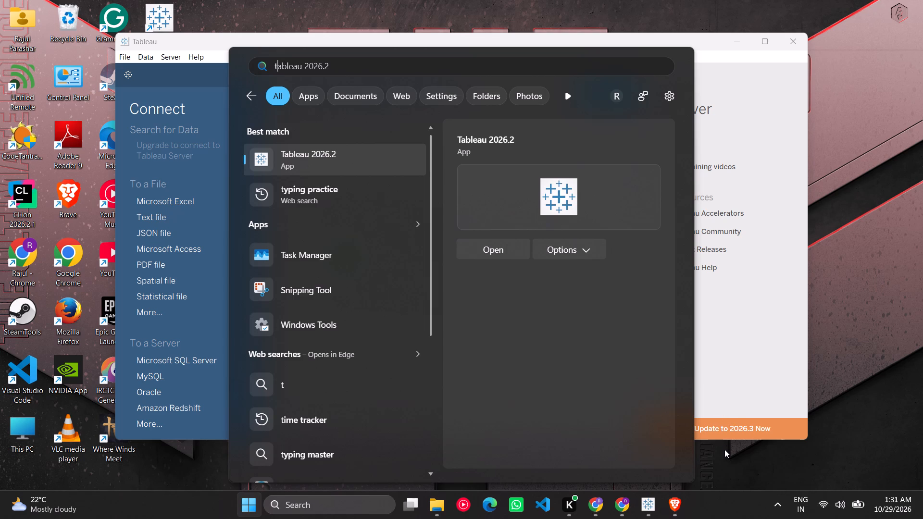
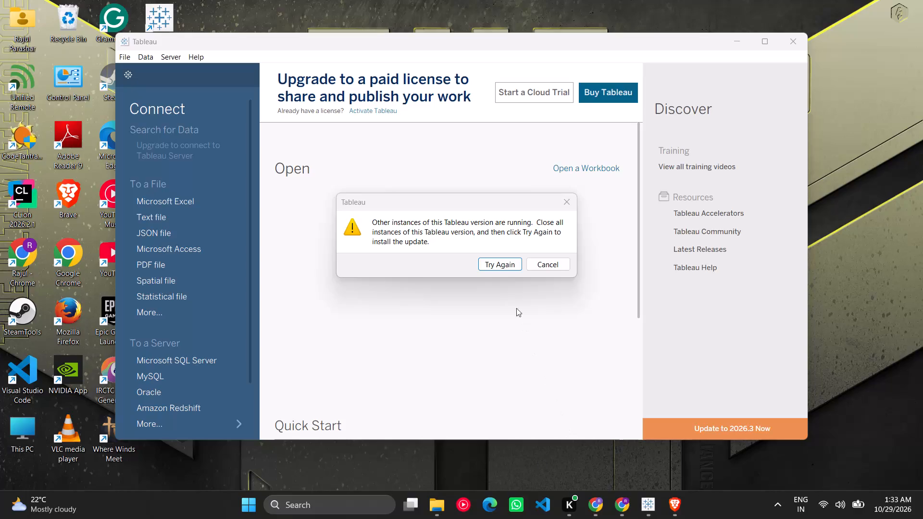
# Close the other running Tableau instance with the Book1 workbook and retry installing the update.
pyautogui.click(505, 265)
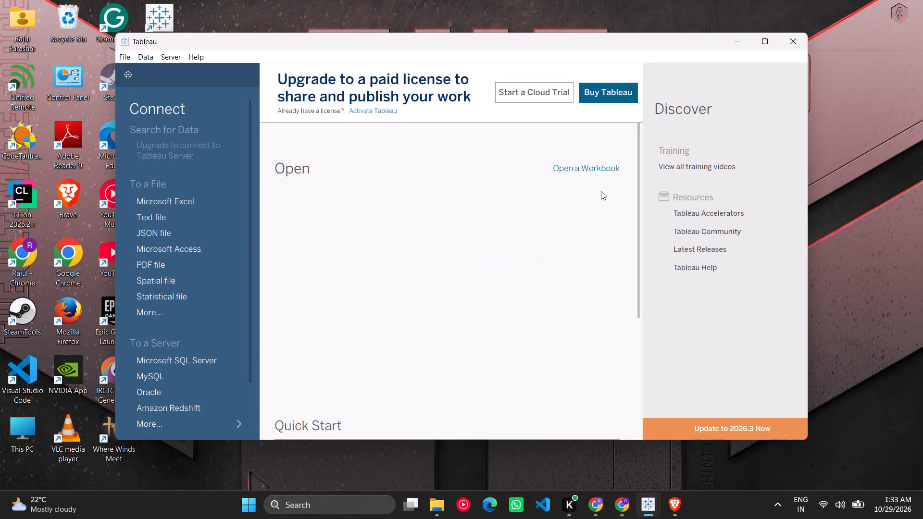
pyautogui.click(788, 44)
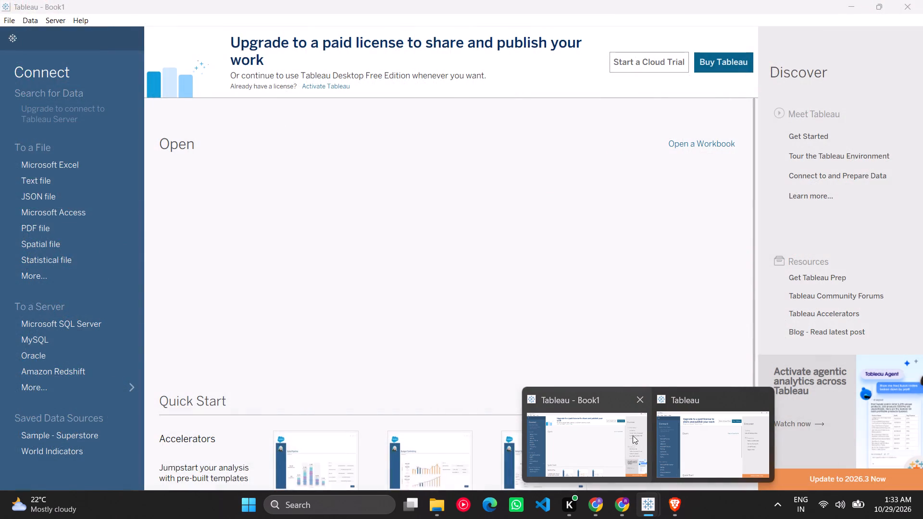
pyautogui.click(636, 426)
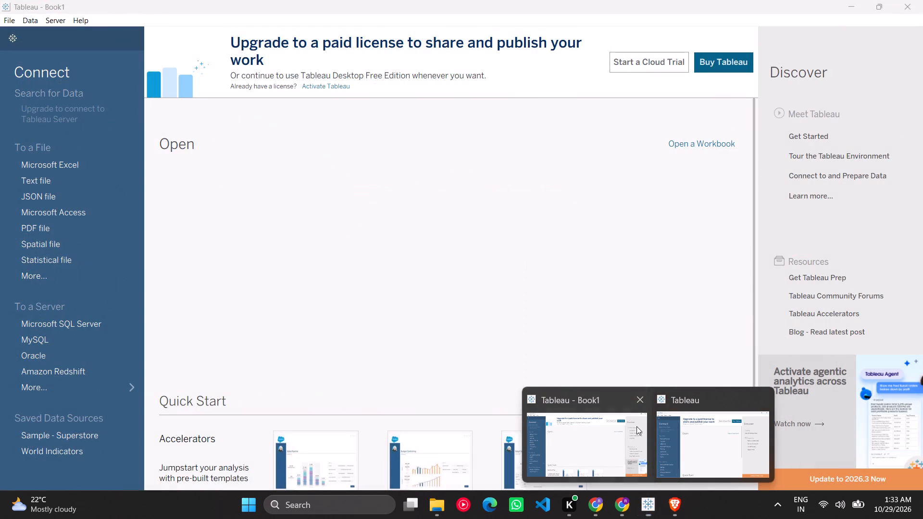
pyautogui.click(920, 0)
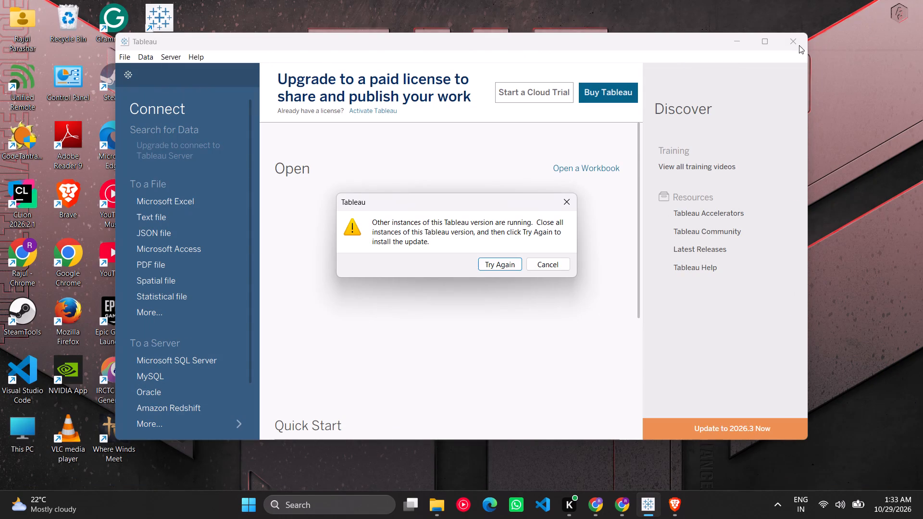
pyautogui.moveTo(795, 41); pyautogui.dragTo(510, 262)
pyautogui.click(510, 262)
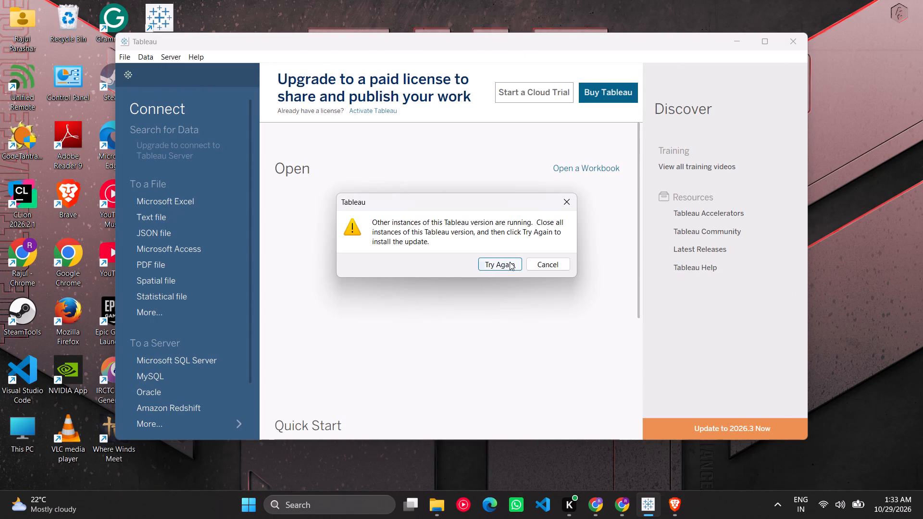
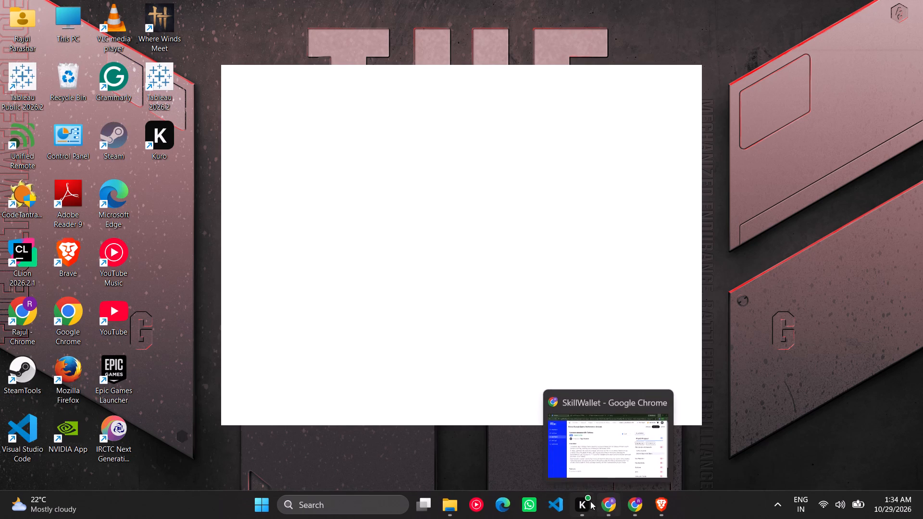
# Launch Tableau 2026.2 and schedule the maintenance update for installation when quitting.
pyautogui.doubleClick(158, 94)
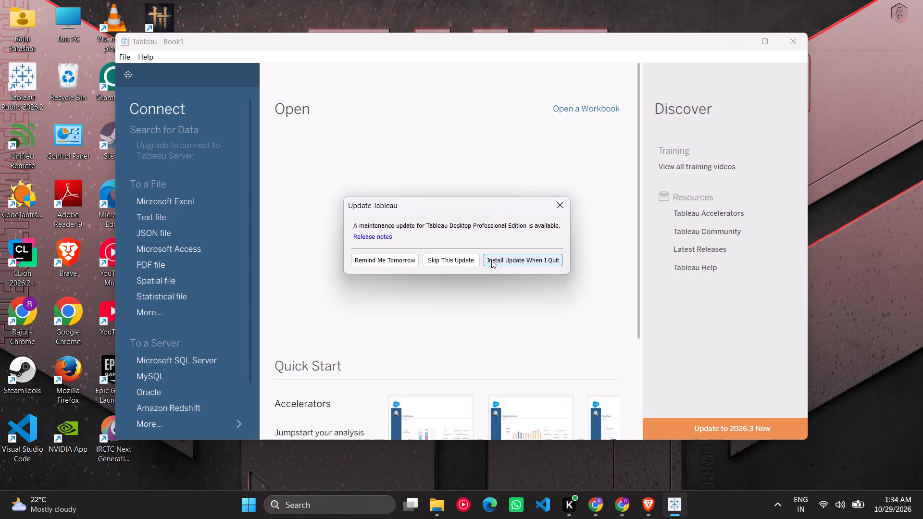
pyautogui.click(491, 260)
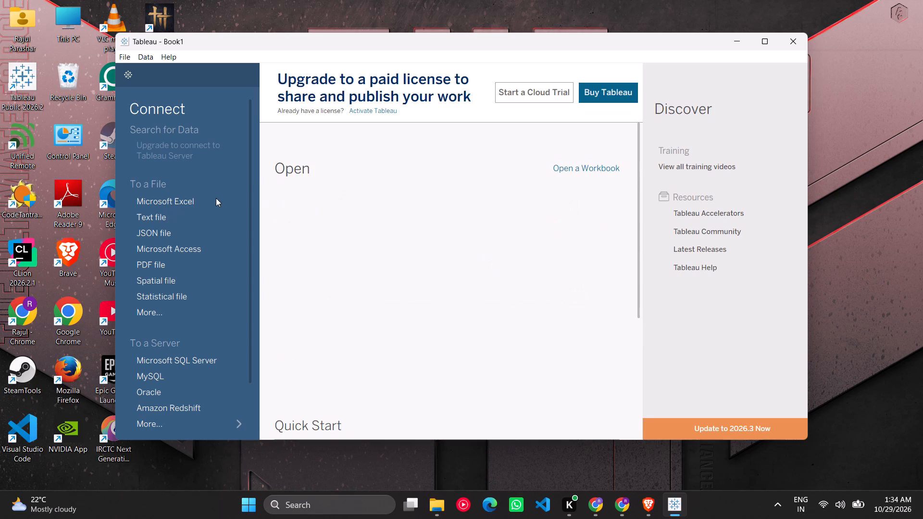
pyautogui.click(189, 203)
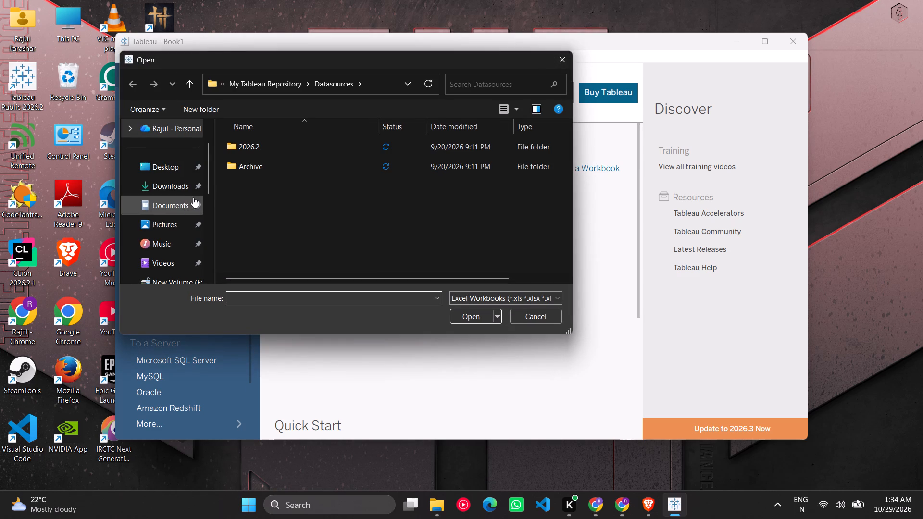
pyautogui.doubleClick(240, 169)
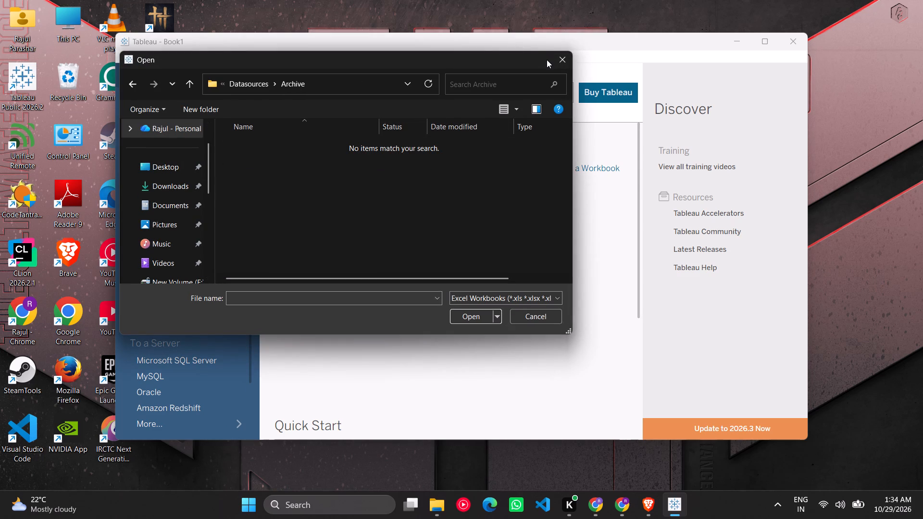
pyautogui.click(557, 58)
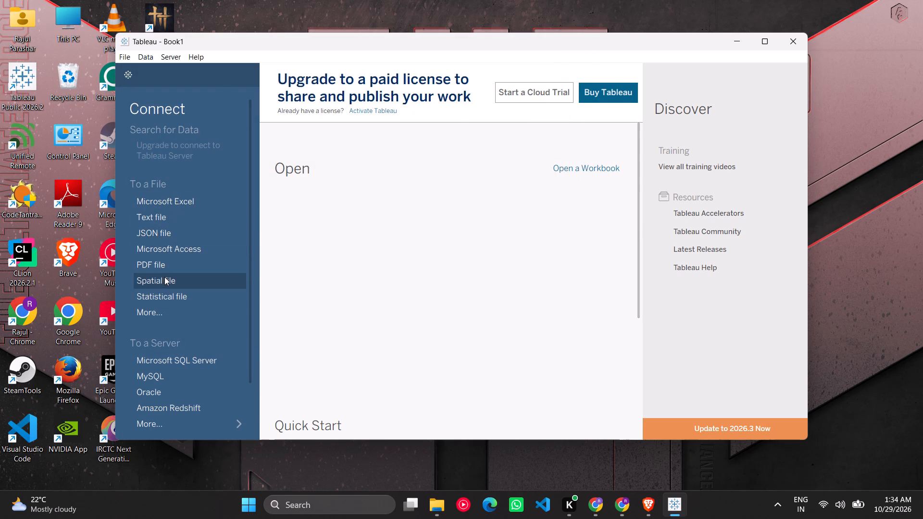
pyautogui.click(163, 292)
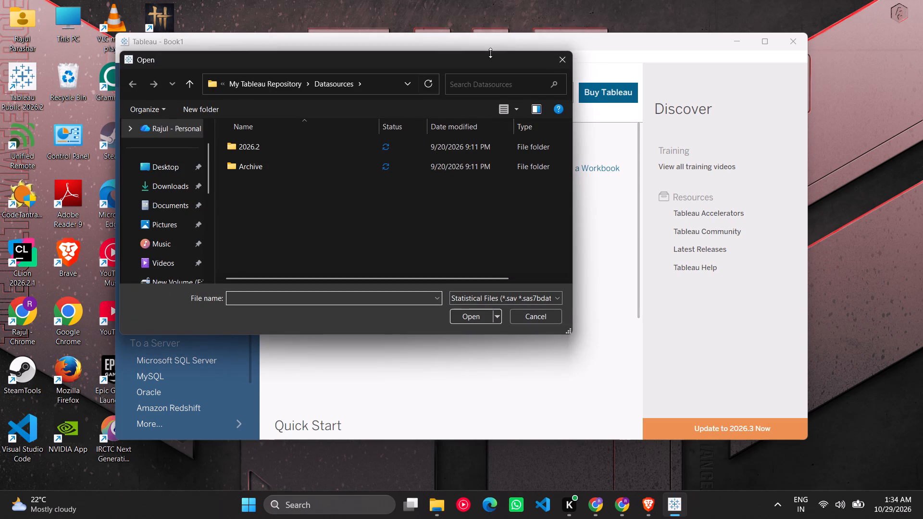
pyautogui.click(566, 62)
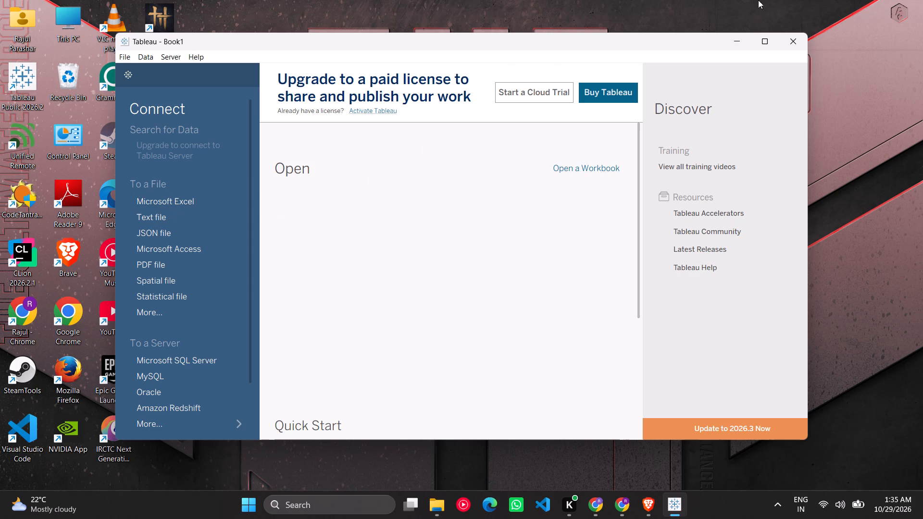
# Maximize the Tableau window.
pyautogui.click(769, 42)
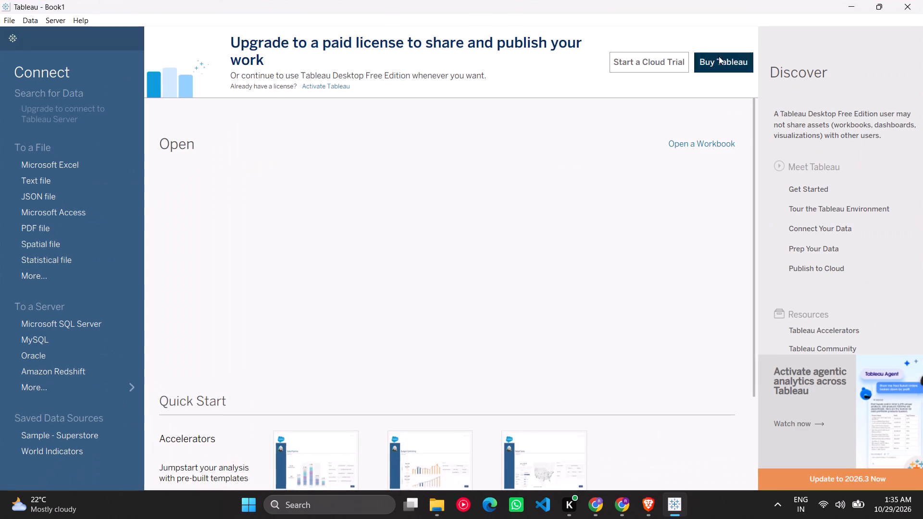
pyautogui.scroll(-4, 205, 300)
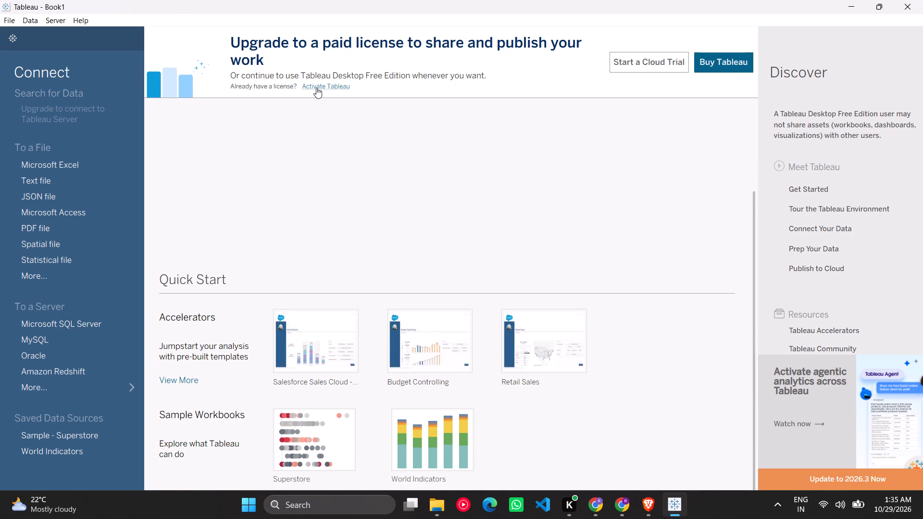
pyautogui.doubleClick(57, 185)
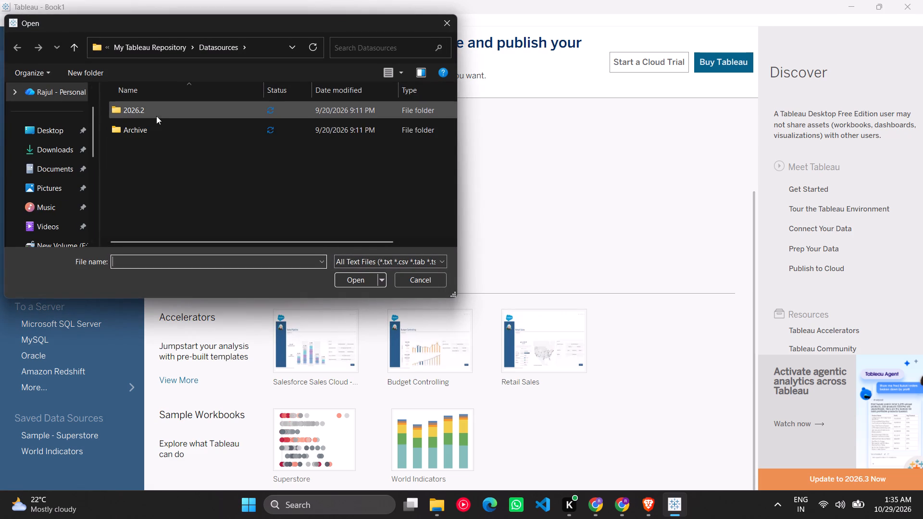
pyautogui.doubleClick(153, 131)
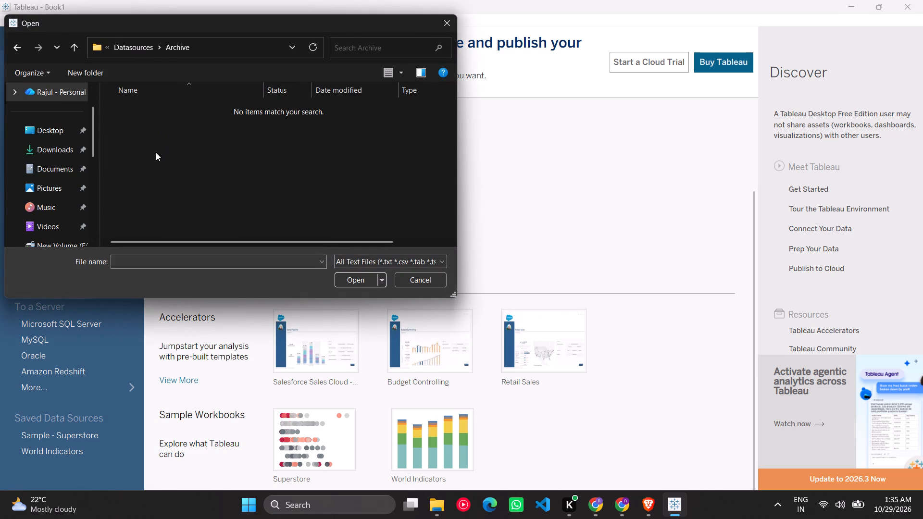
# In File Explorer, copy athlete_events.csv and noc_regions.csv from the archive in Downloads, and close both archive windows.
pyautogui.click(433, 503)
pyautogui.click(481, 457)
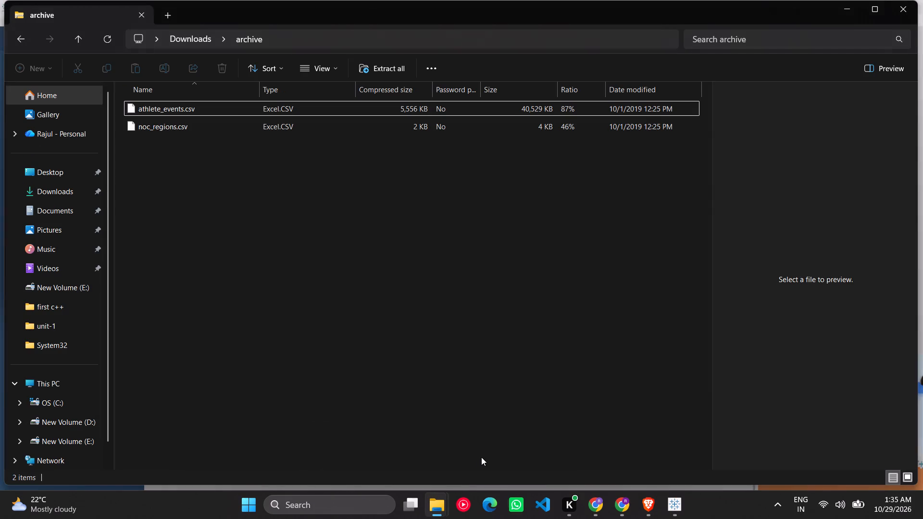
pyautogui.click(14, 41)
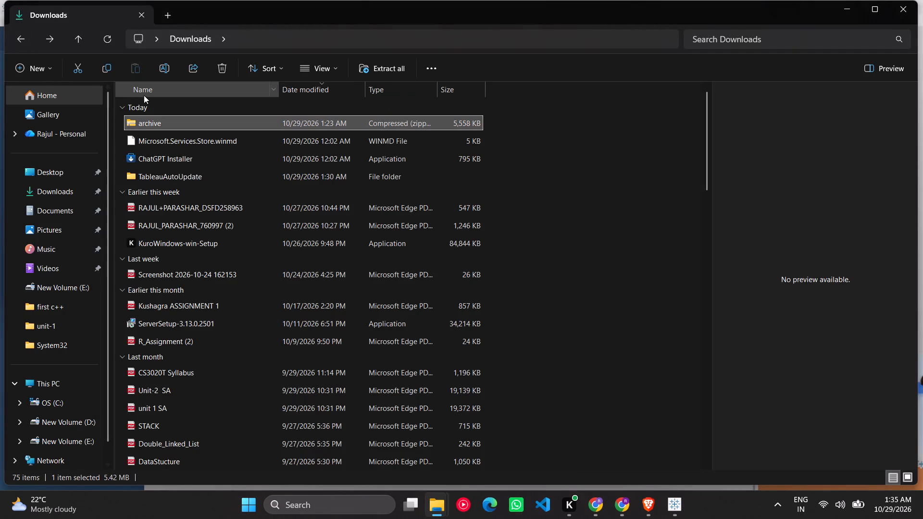
pyautogui.rightClick(141, 121)
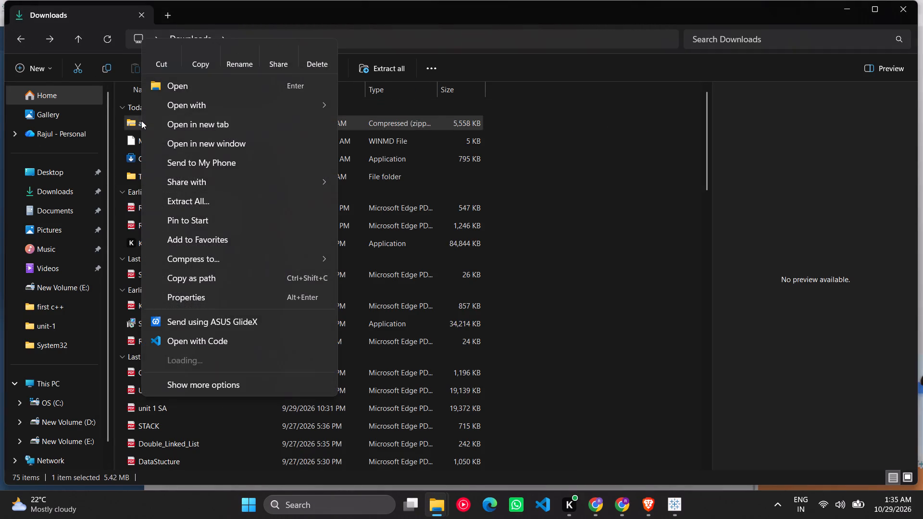
pyautogui.click(183, 86)
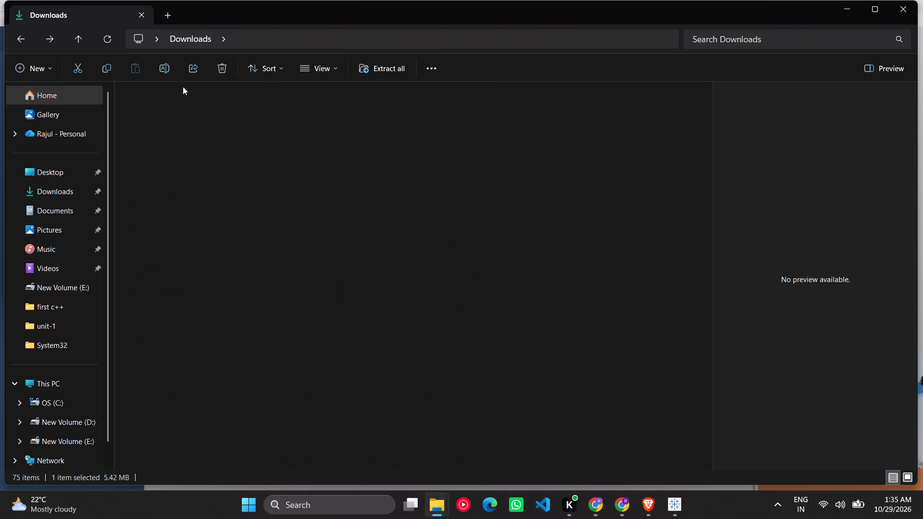
pyautogui.moveTo(122, 100); pyautogui.dragTo(175, 134)
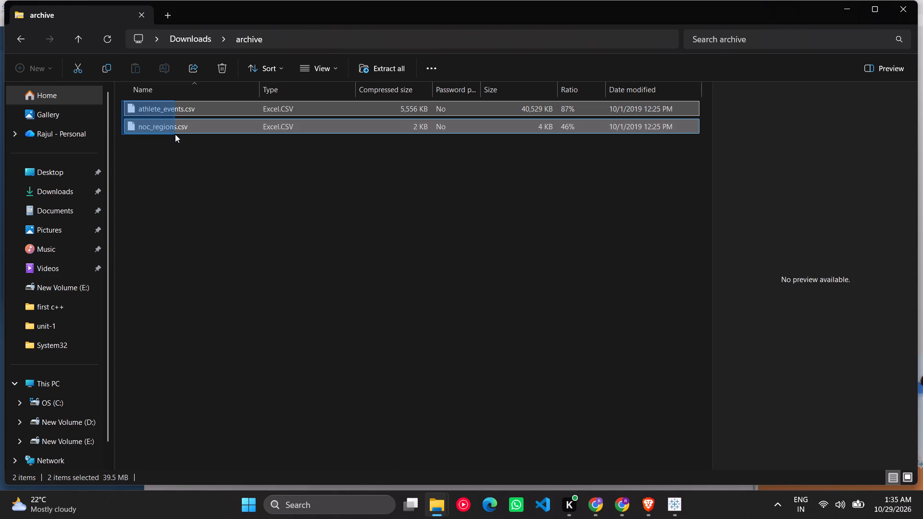
pyautogui.moveTo(175, 134); pyautogui.dragTo(176, 136)
pyautogui.hotkey('ctrl', 'c')
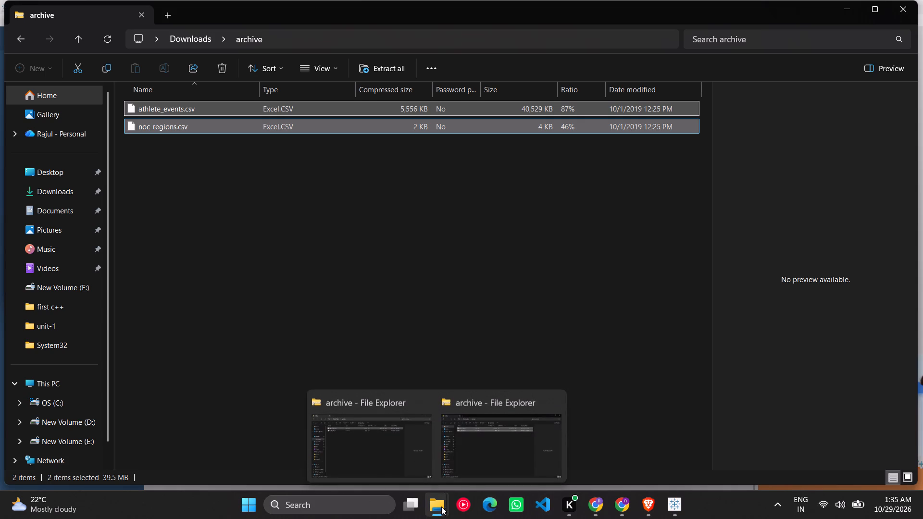
pyautogui.click(393, 453)
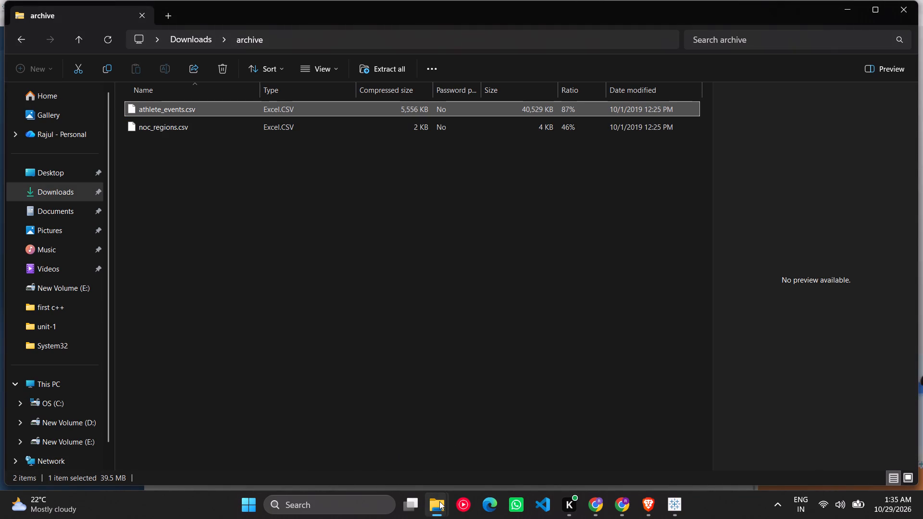
pyautogui.click(485, 447)
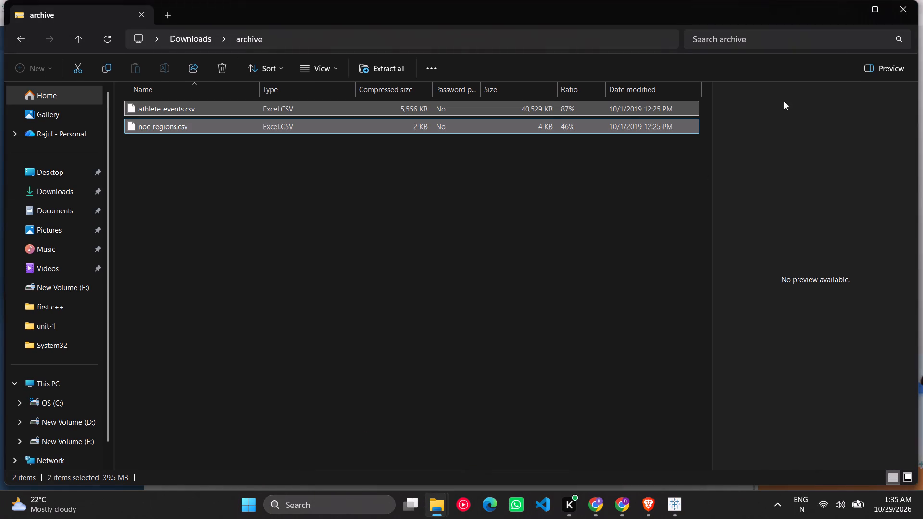
pyautogui.click(905, 9)
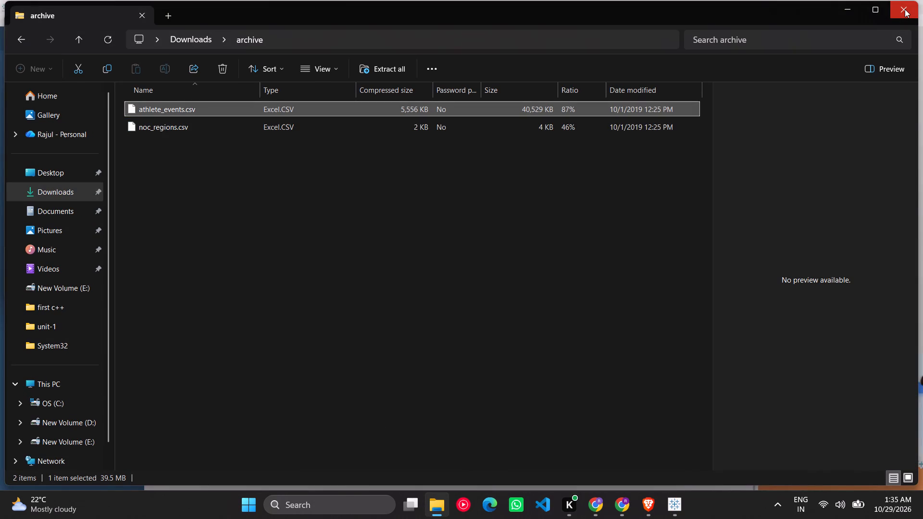
pyautogui.click(905, 9)
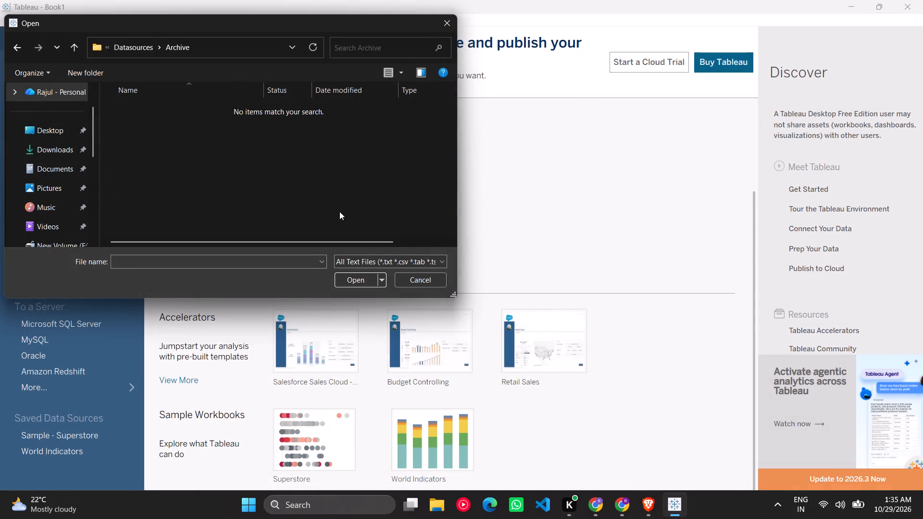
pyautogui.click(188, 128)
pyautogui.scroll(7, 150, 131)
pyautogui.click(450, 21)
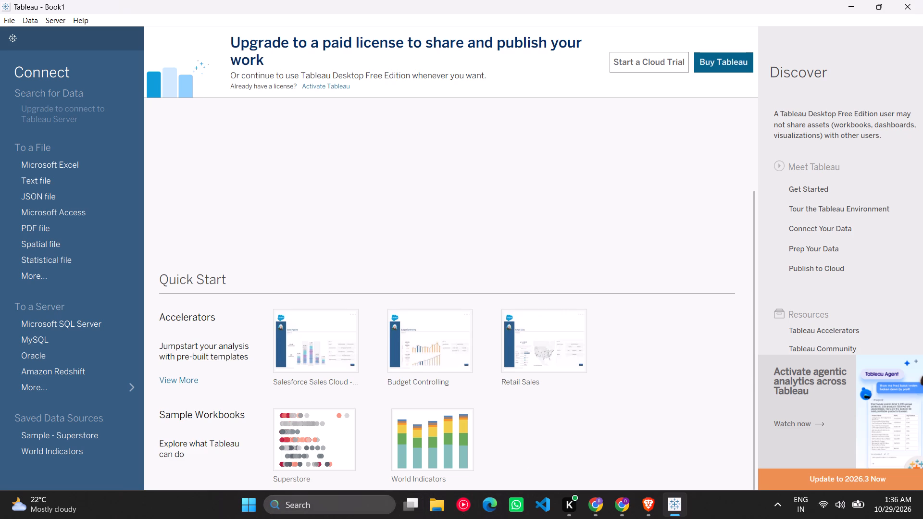
# In File Explorer, create a new folder named "data set" in the personal OneDrive folder.
pyautogui.click(437, 505)
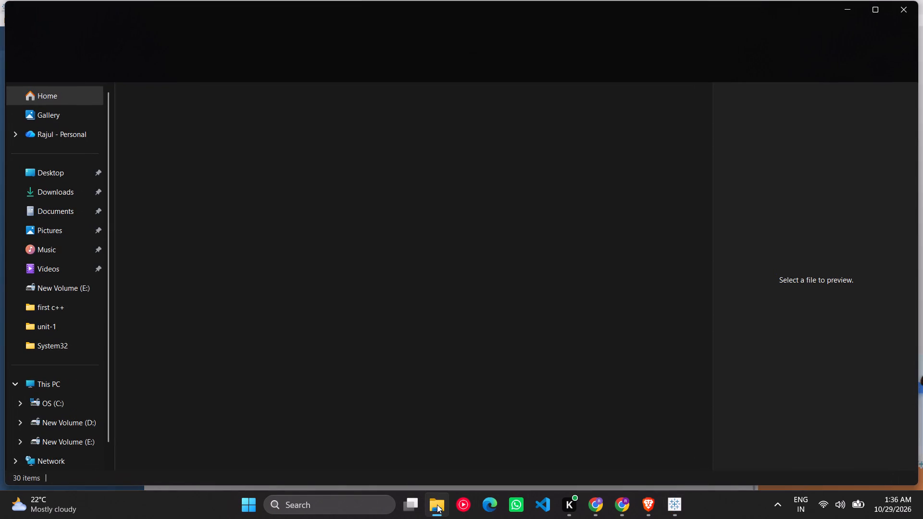
pyautogui.click(85, 139)
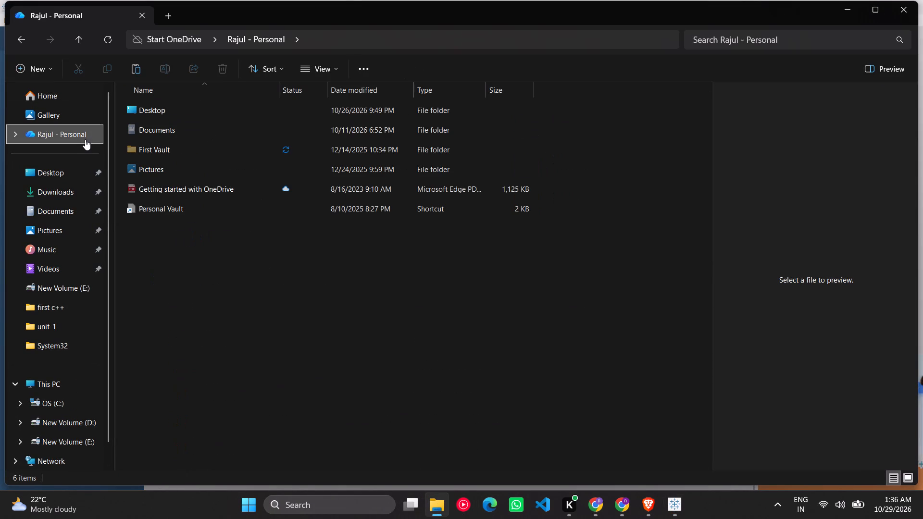
pyautogui.click(142, 245)
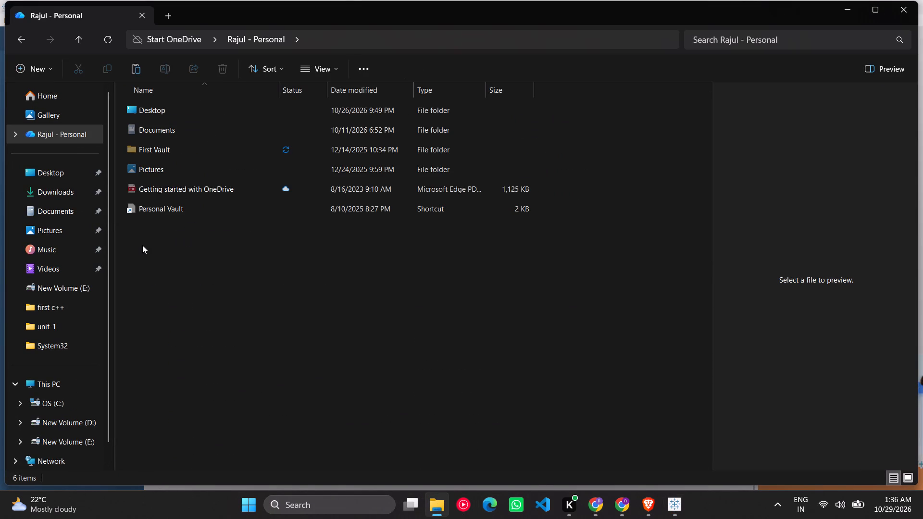
pyautogui.rightClick(142, 245)
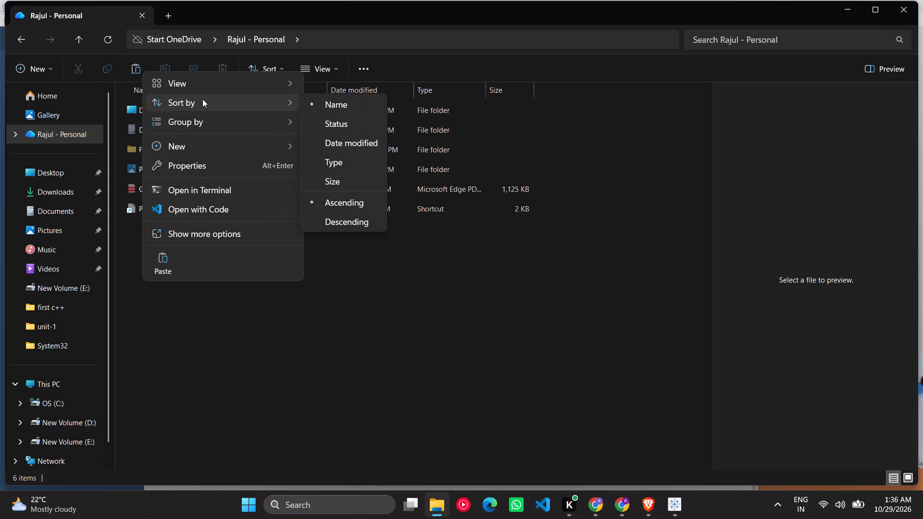
pyautogui.click(201, 143)
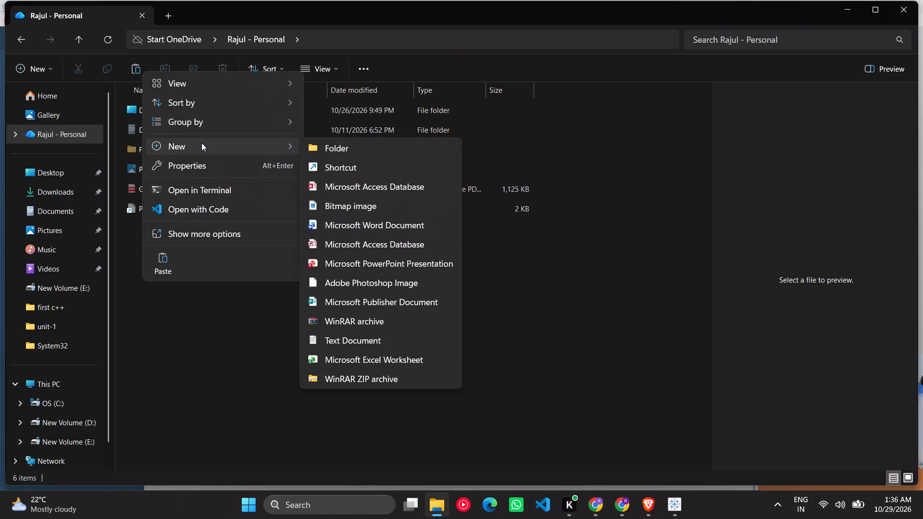
pyautogui.click(323, 142)
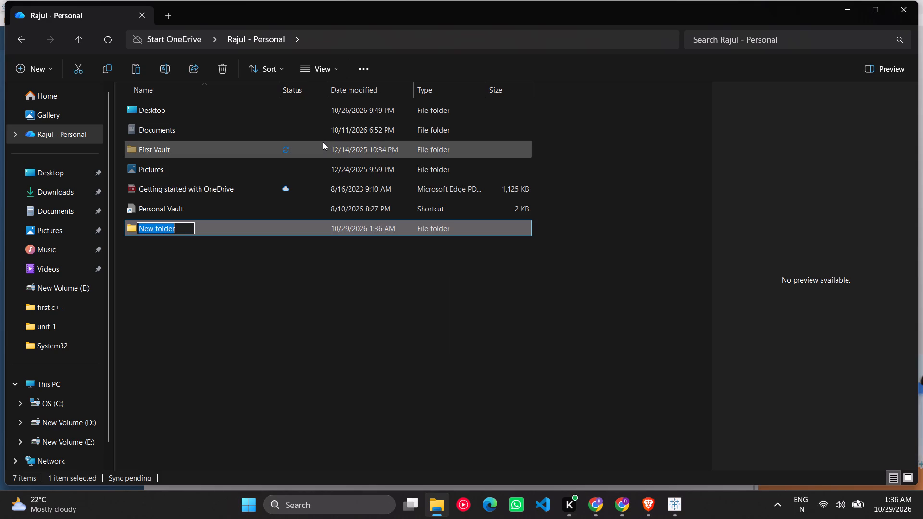
pyautogui.write('data se')
pyautogui.press('t')
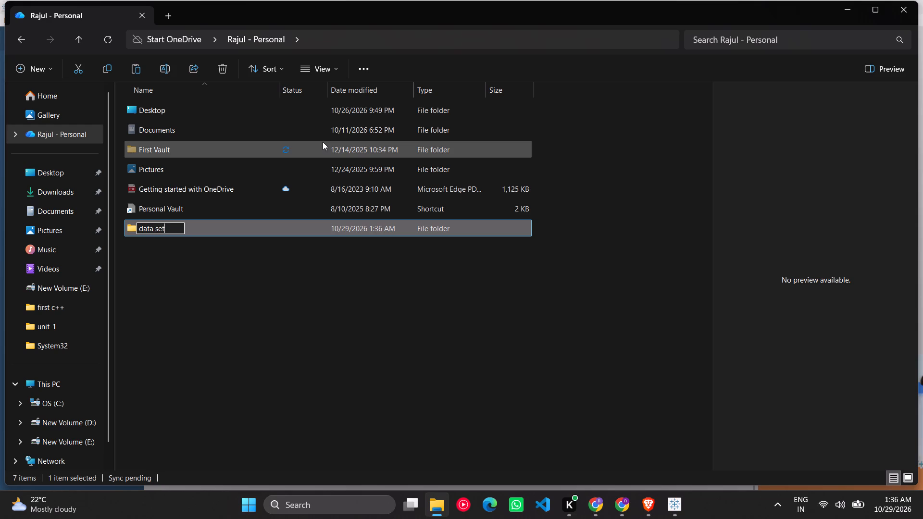
pyautogui.press('Return')
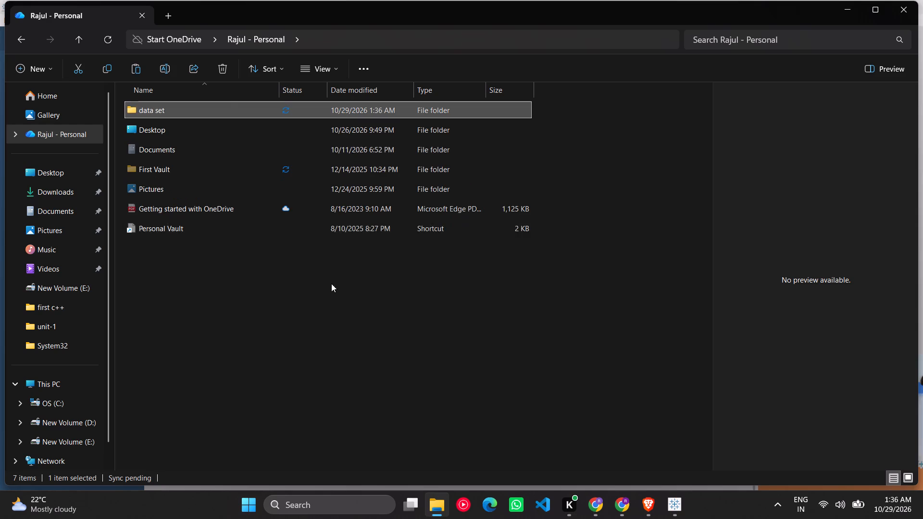
# Paste the copied CSV files into the "data set" folder and return to Tableau.
pyautogui.doubleClick(221, 113)
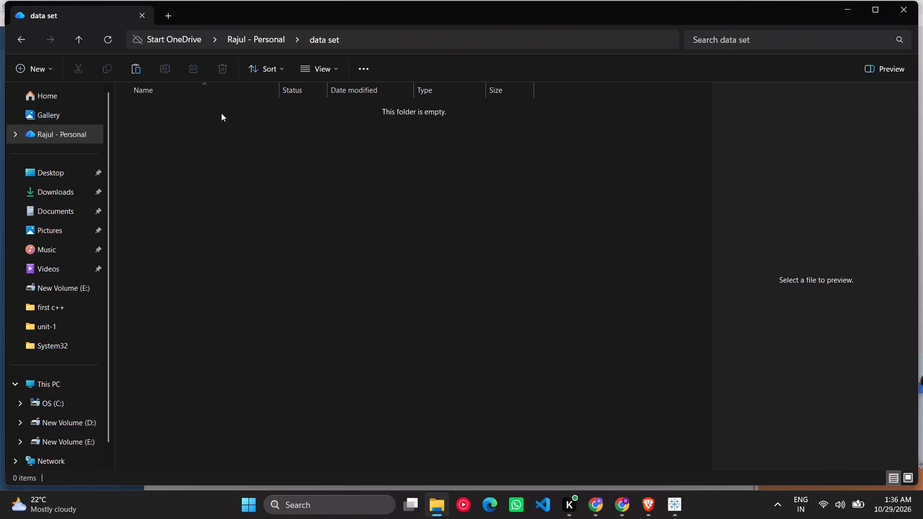
pyautogui.hotkey('ctrl', 'v')
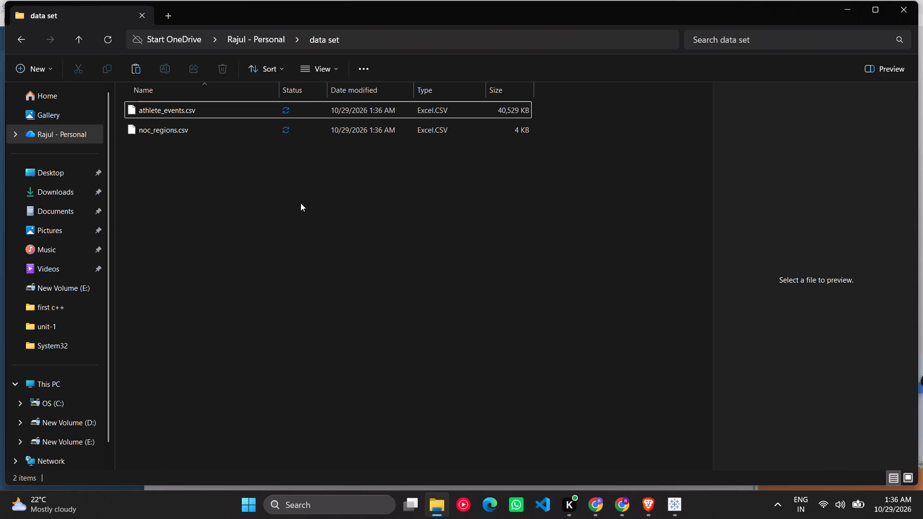
pyautogui.click(439, 508)
pyautogui.click(434, 505)
pyautogui.click(671, 505)
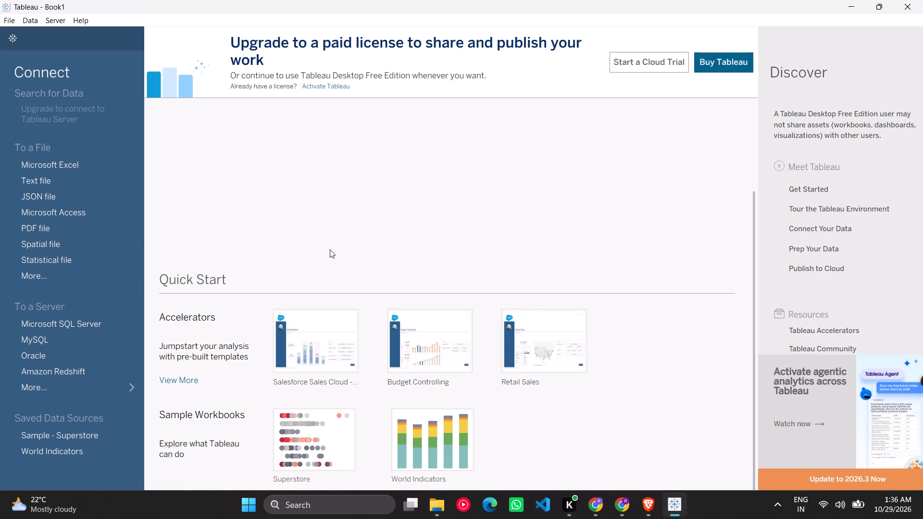
# Connect to the text file athlete_events.csv from the "data set" folder in the personal OneDrive folder.
pyautogui.click(52, 182)
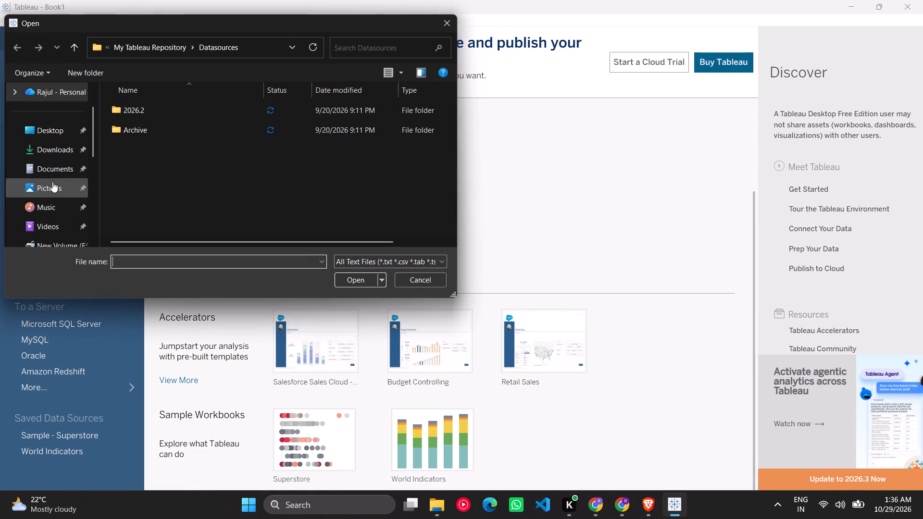
pyautogui.click(66, 91)
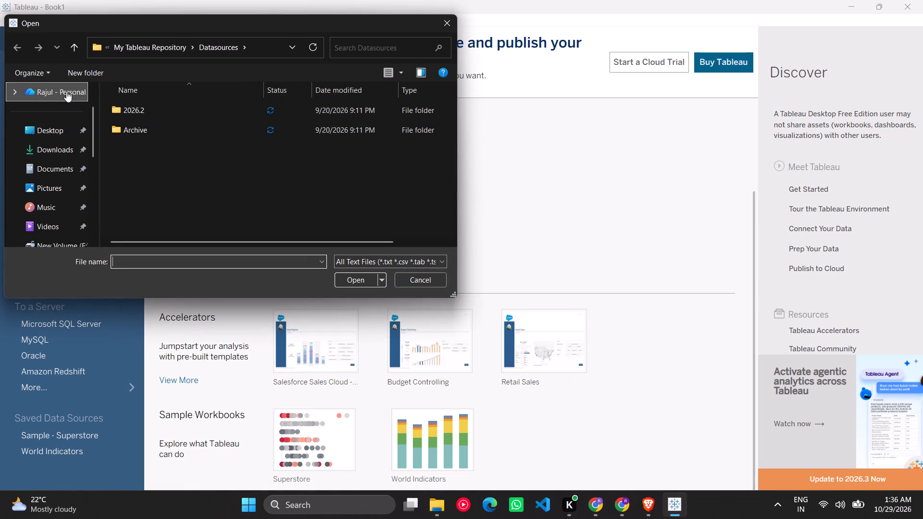
pyautogui.doubleClick(123, 109)
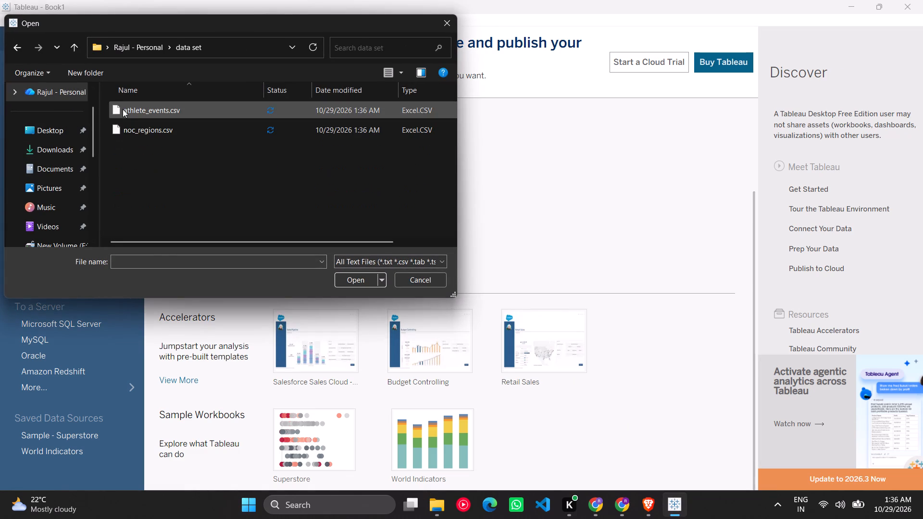
pyautogui.doubleClick(123, 109)
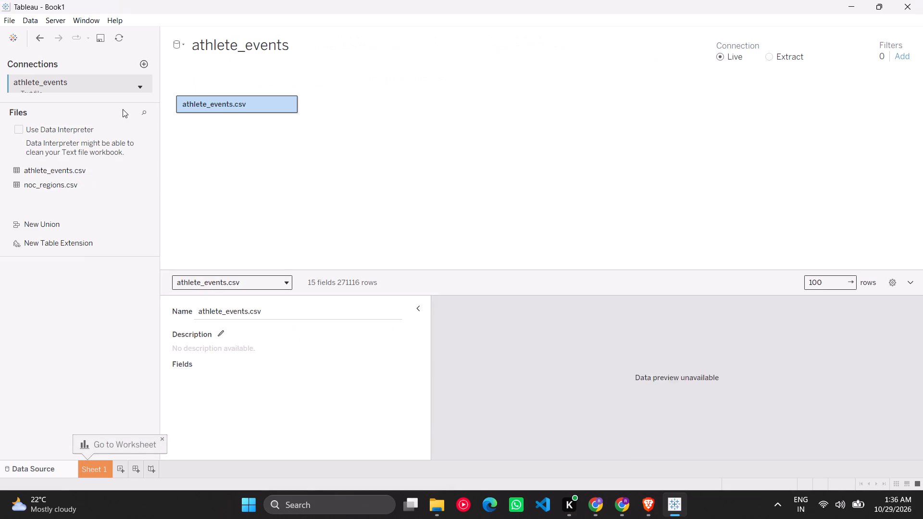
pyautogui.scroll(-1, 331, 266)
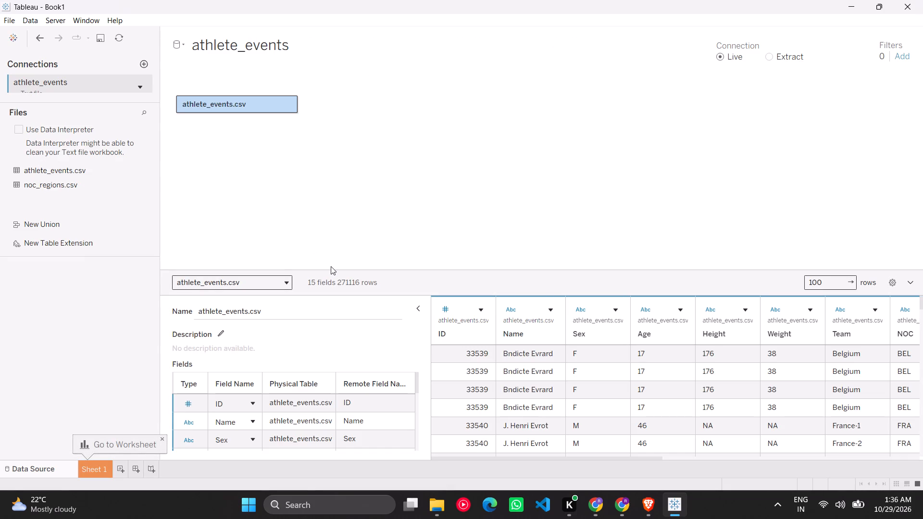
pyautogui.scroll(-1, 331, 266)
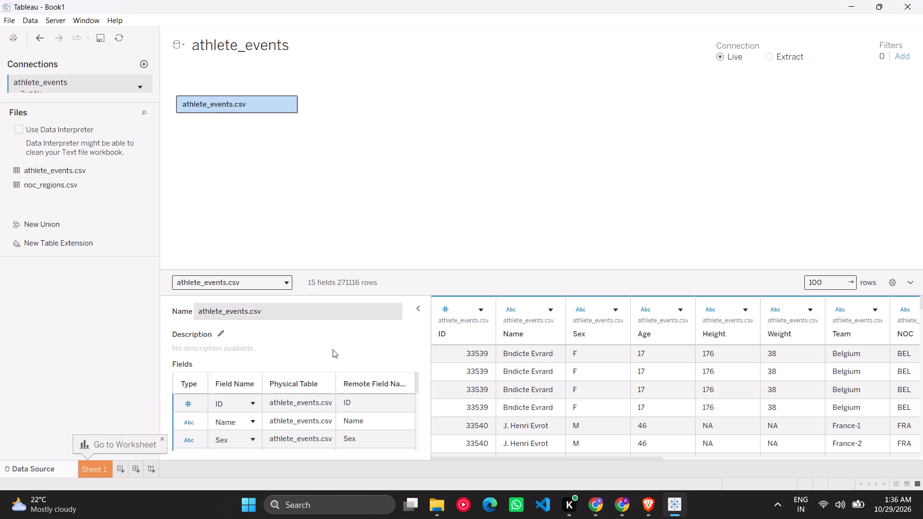
# Switch to the File Explorer window showing the "data set" folder.
pyautogui.click(440, 511)
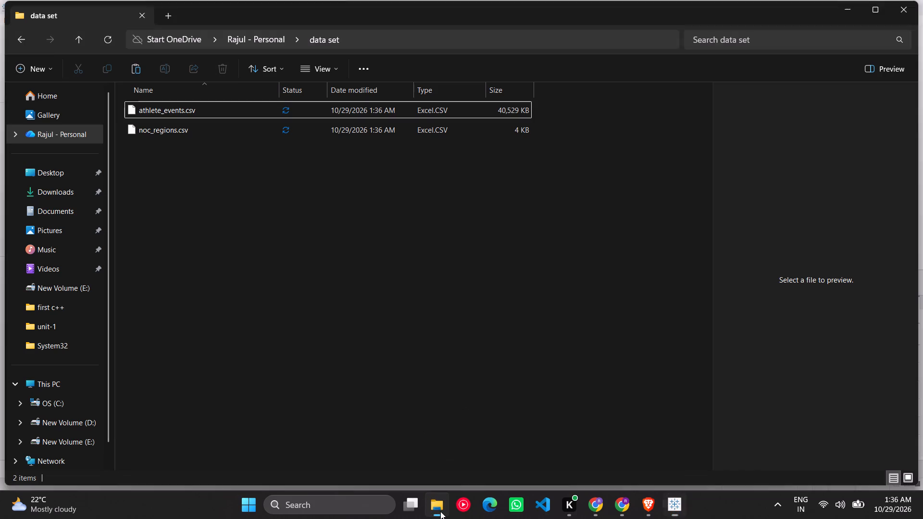
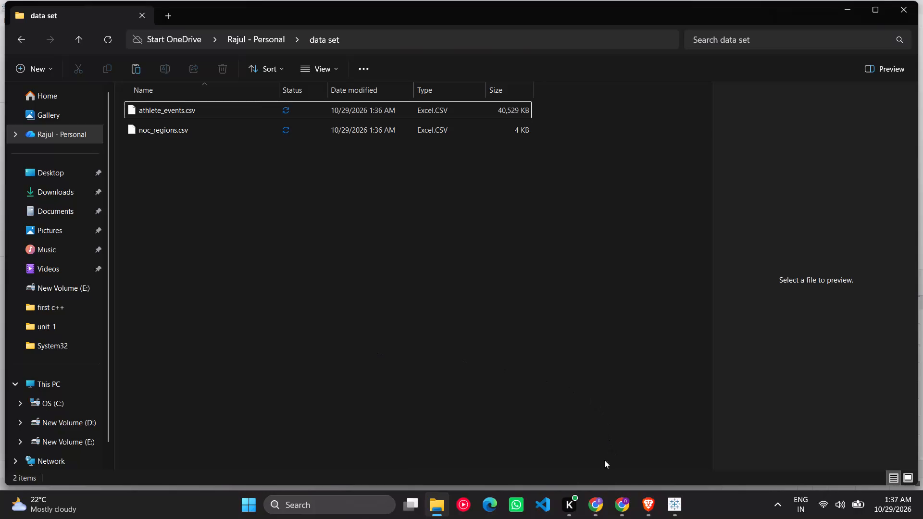
# Switch back to the Tableau workbook with the athlete_events data source.
pyautogui.click(669, 512)
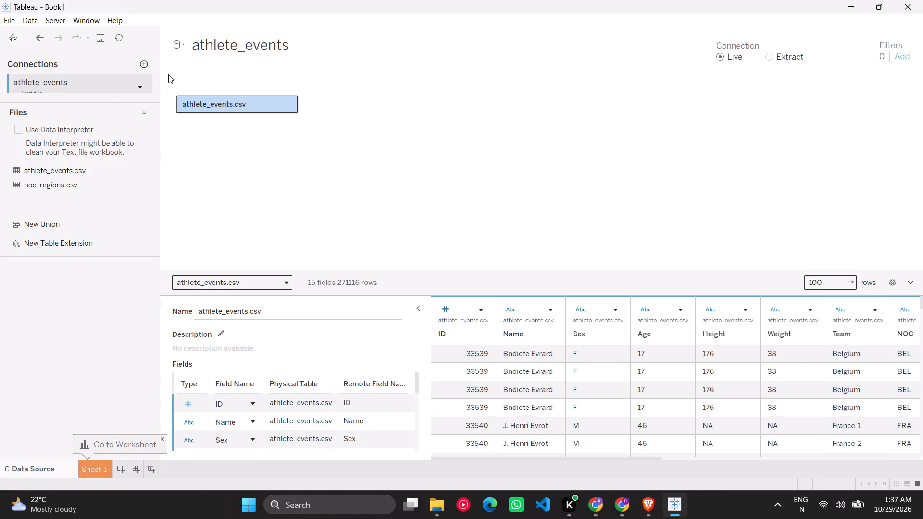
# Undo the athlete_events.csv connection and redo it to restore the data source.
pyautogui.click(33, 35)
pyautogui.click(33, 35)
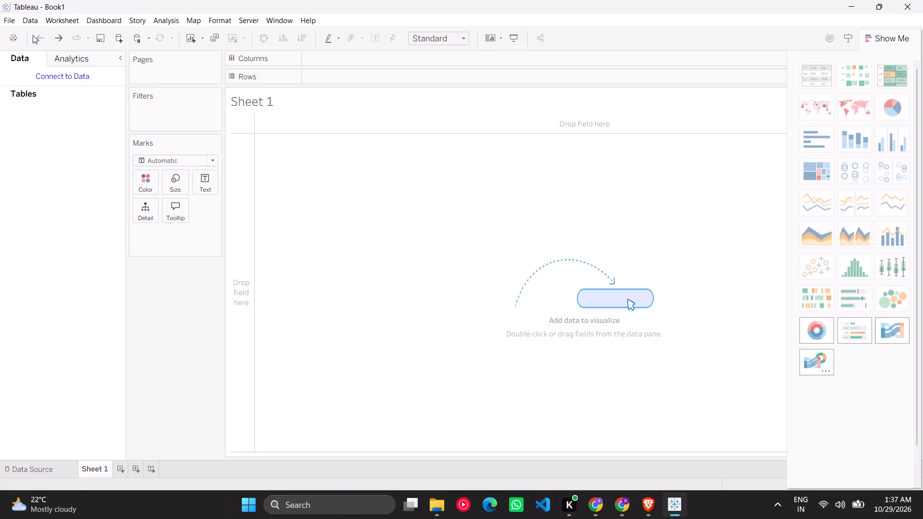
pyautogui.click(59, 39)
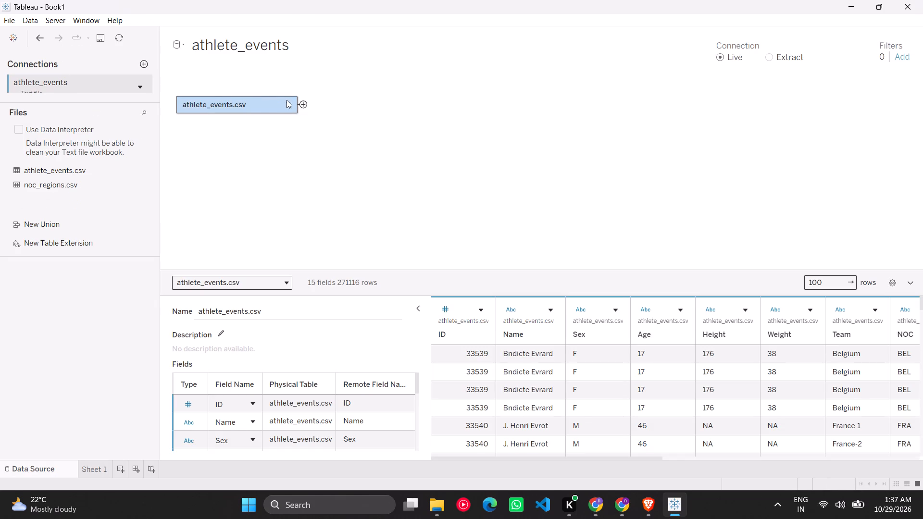
# Inspect the physical table behind athlete_events.csv and its available table options, and close the view.
pyautogui.click(304, 103)
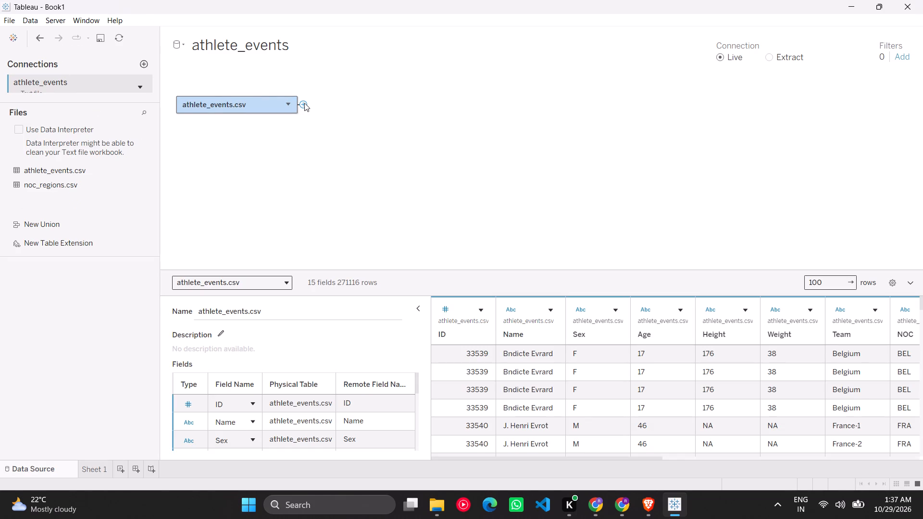
pyautogui.click(304, 103)
pyautogui.doubleClick(304, 103)
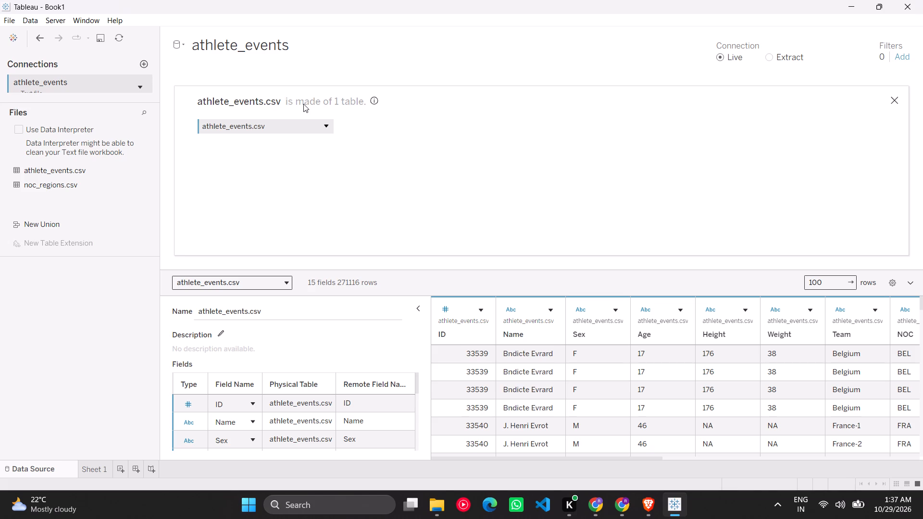
pyautogui.click(326, 125)
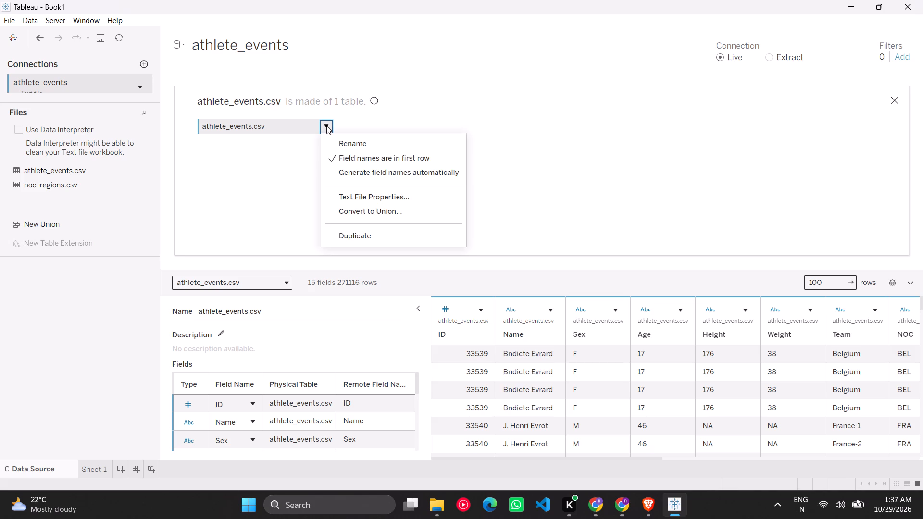
pyautogui.click(300, 161)
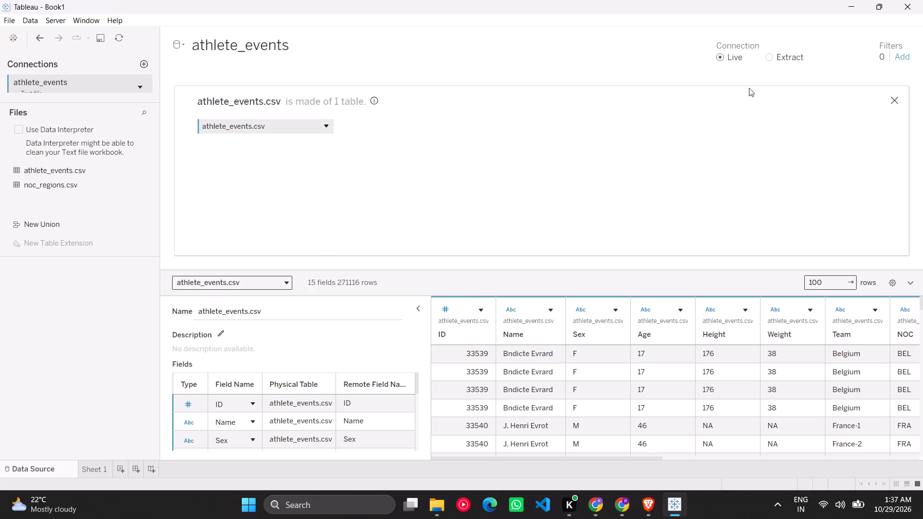
pyautogui.click(894, 99)
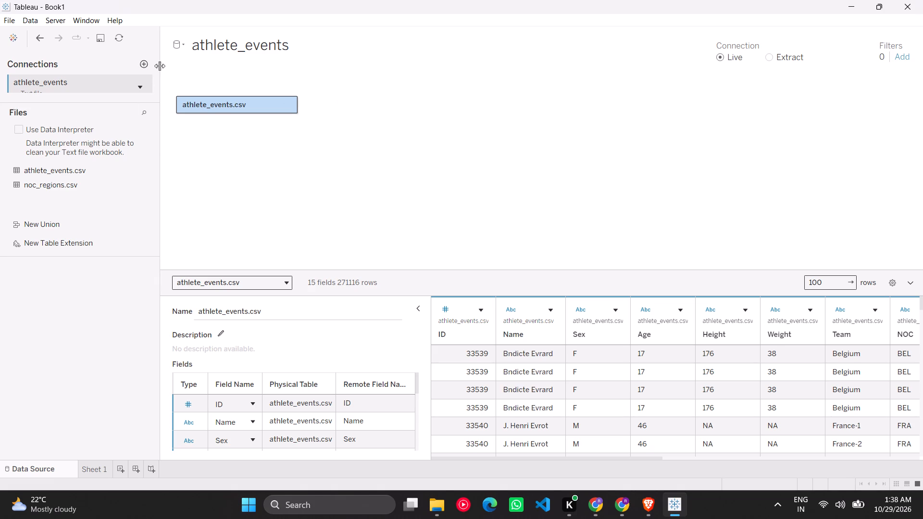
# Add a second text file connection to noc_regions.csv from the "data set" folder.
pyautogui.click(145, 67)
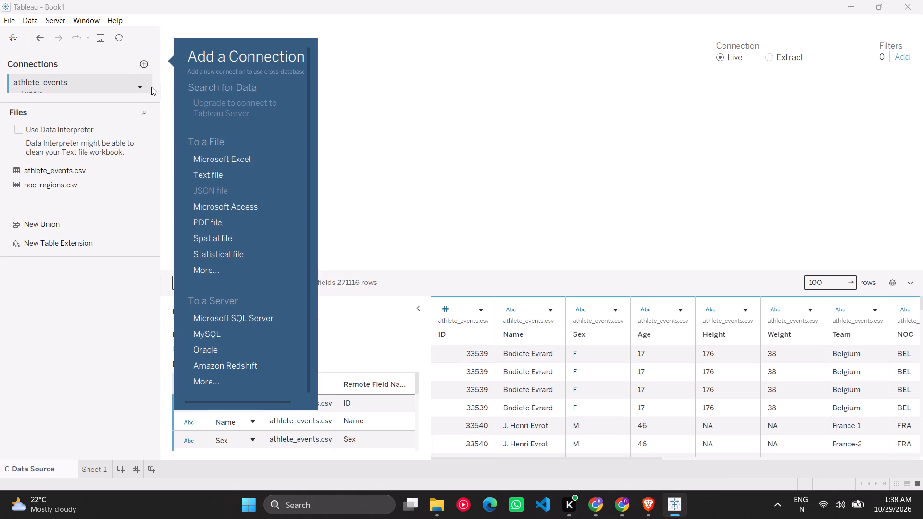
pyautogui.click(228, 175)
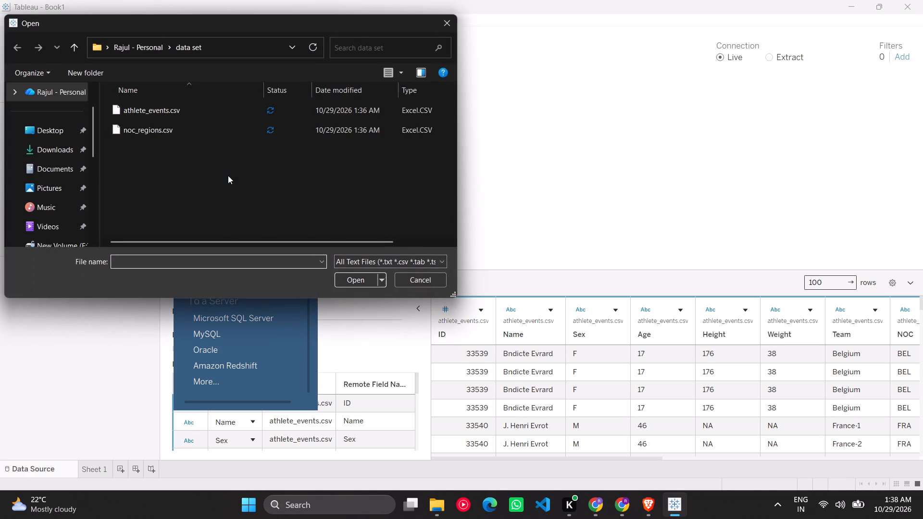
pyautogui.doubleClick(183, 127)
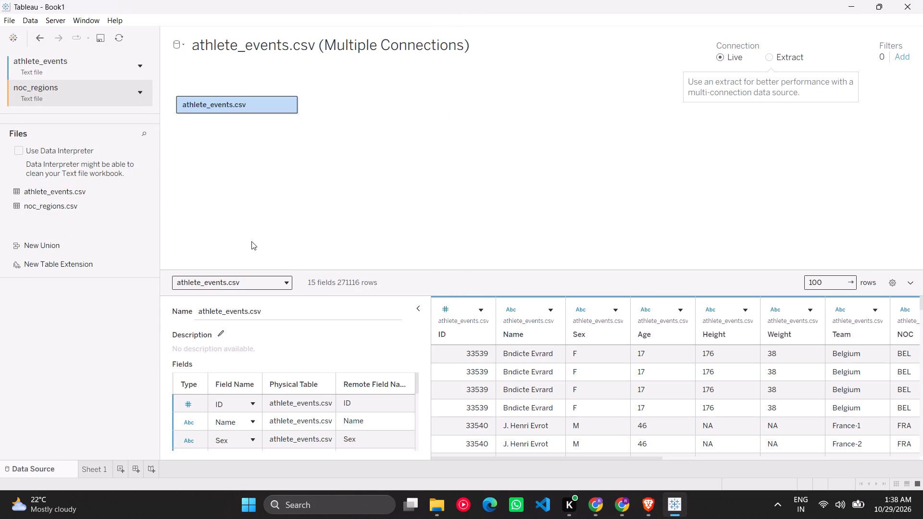
# Examine both connections and the athlete_events.csv field list and data preview, enlarging the preview area.
pyautogui.click(98, 75)
pyautogui.click(96, 100)
pyautogui.scroll(-3, 277, 220)
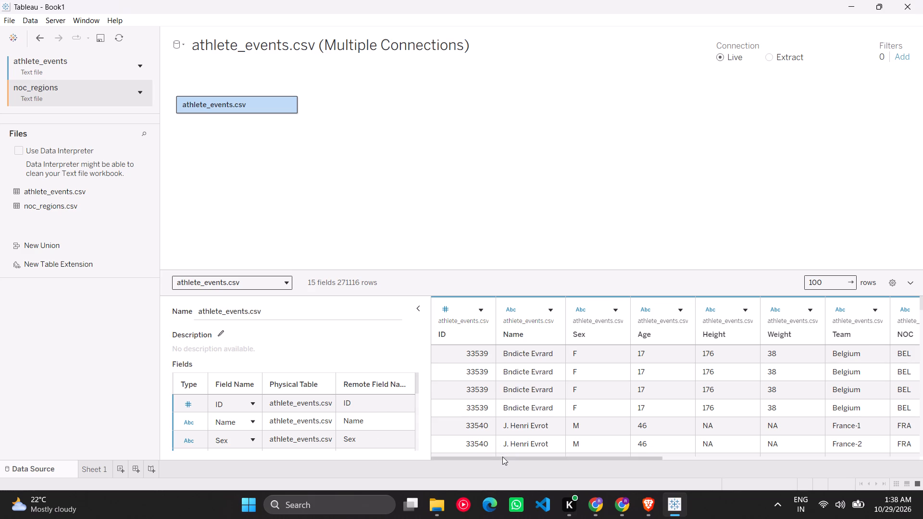
pyautogui.moveTo(502, 457); pyautogui.dragTo(557, 455)
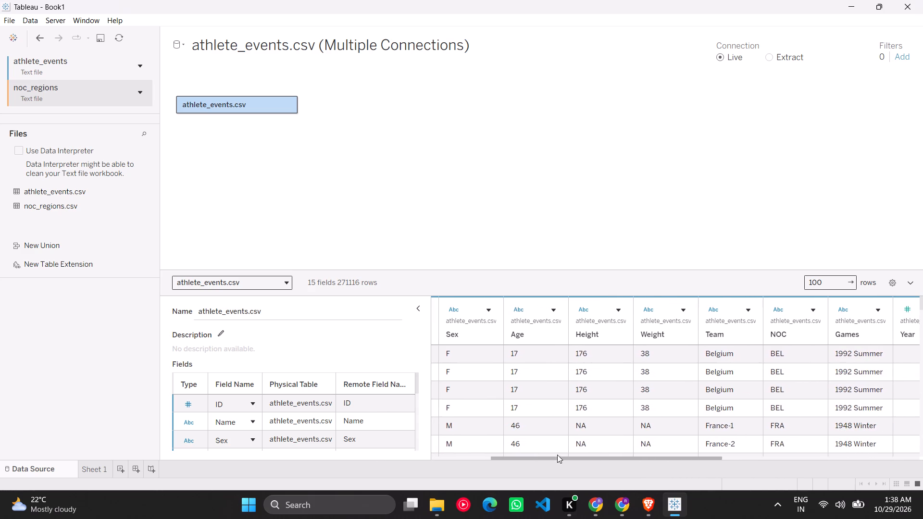
pyautogui.moveTo(557, 455); pyautogui.dragTo(257, 421)
pyautogui.scroll(-3, 272, 276)
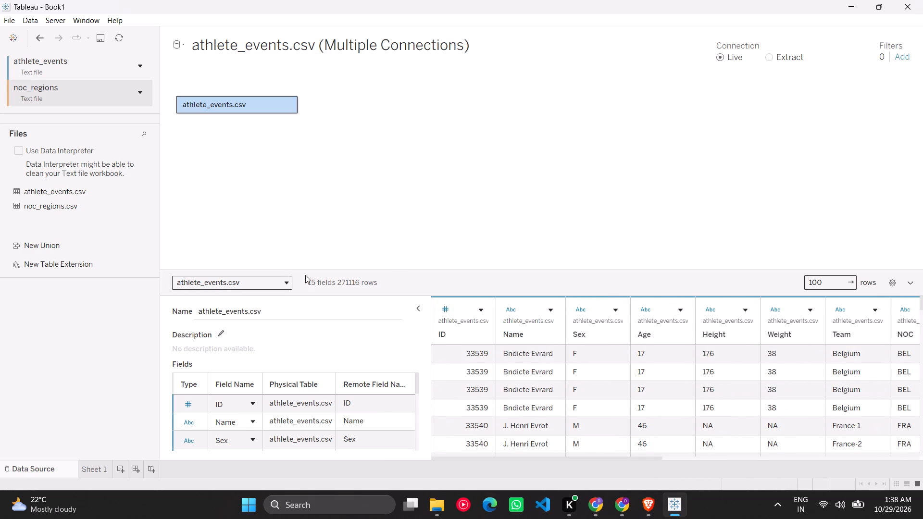
pyautogui.moveTo(339, 270); pyautogui.dragTo(339, 246)
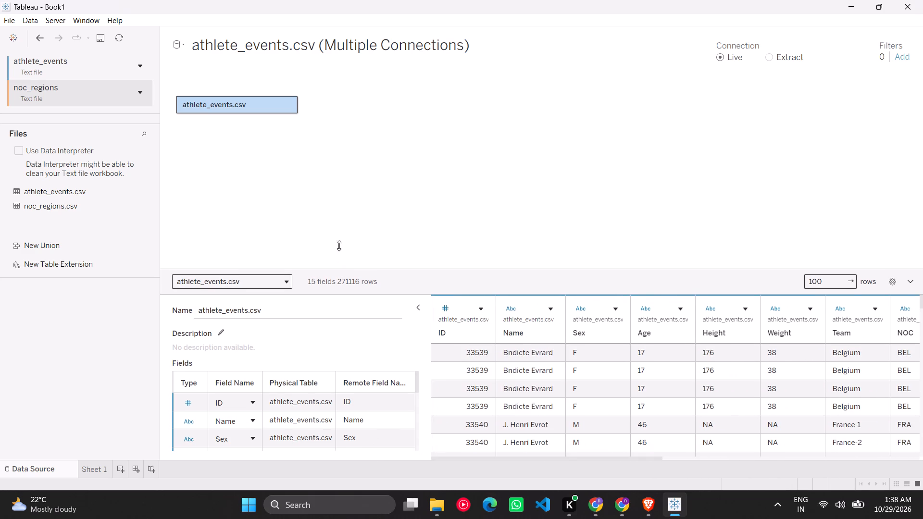
pyautogui.moveTo(339, 246); pyautogui.dragTo(337, 55)
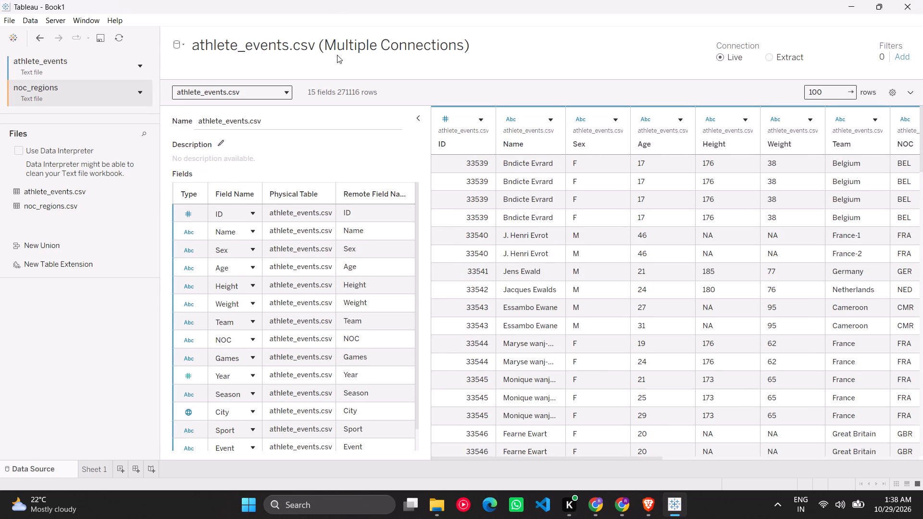
pyautogui.moveTo(337, 55); pyautogui.dragTo(338, 97)
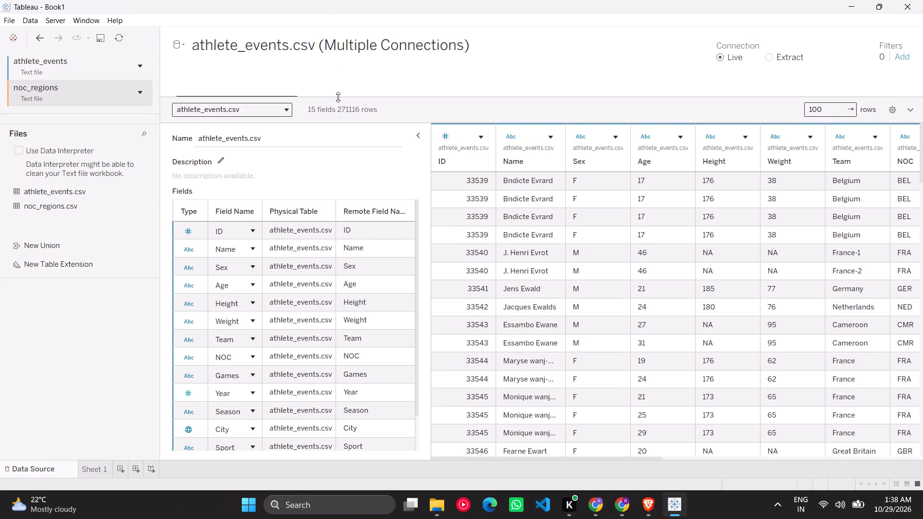
pyautogui.moveTo(338, 97); pyautogui.dragTo(339, 118)
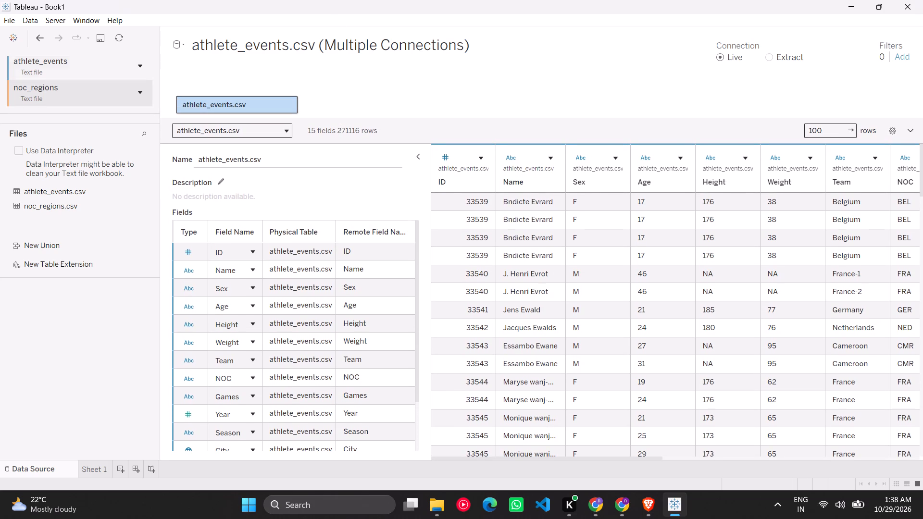
pyautogui.click(64, 91)
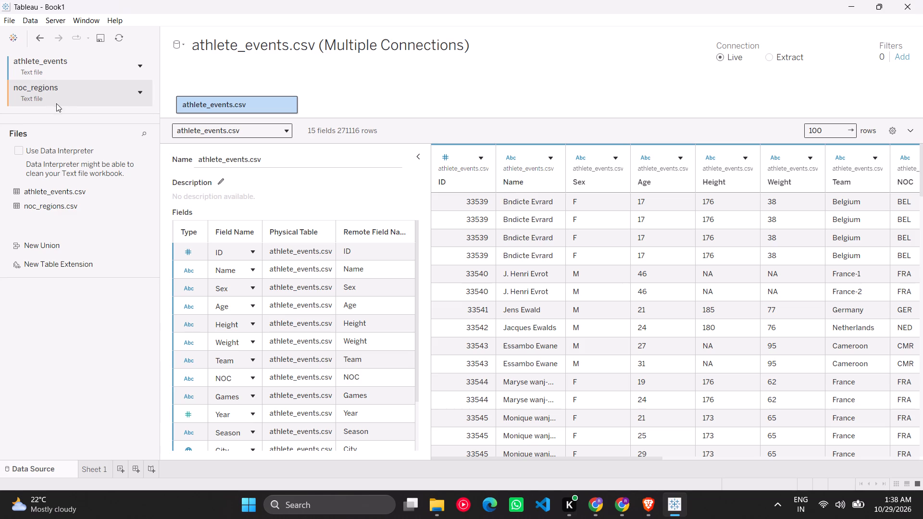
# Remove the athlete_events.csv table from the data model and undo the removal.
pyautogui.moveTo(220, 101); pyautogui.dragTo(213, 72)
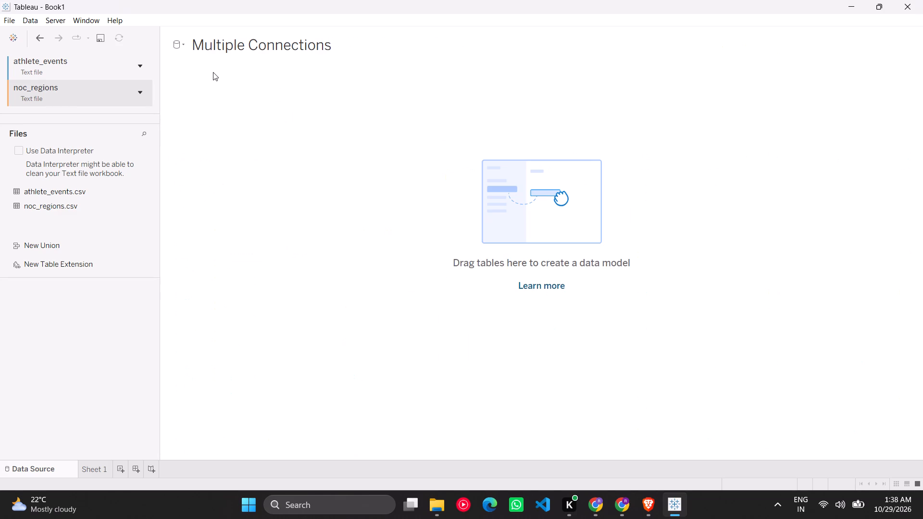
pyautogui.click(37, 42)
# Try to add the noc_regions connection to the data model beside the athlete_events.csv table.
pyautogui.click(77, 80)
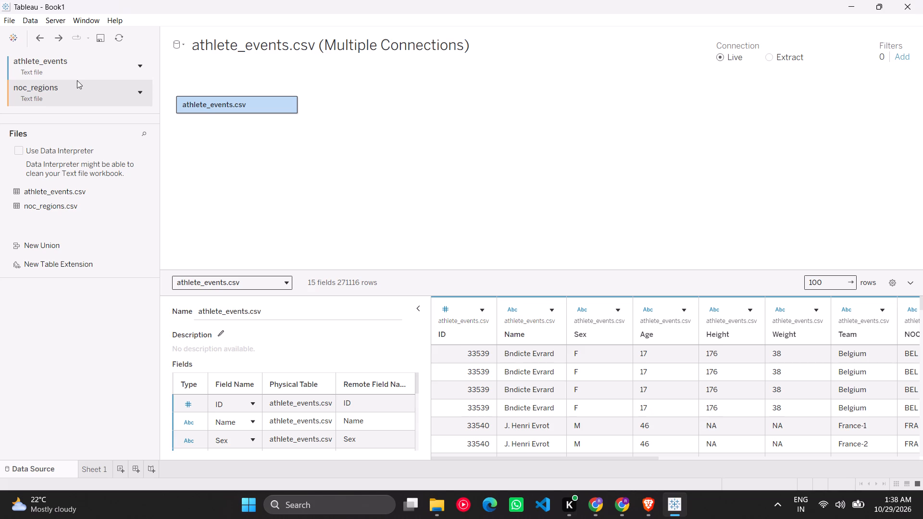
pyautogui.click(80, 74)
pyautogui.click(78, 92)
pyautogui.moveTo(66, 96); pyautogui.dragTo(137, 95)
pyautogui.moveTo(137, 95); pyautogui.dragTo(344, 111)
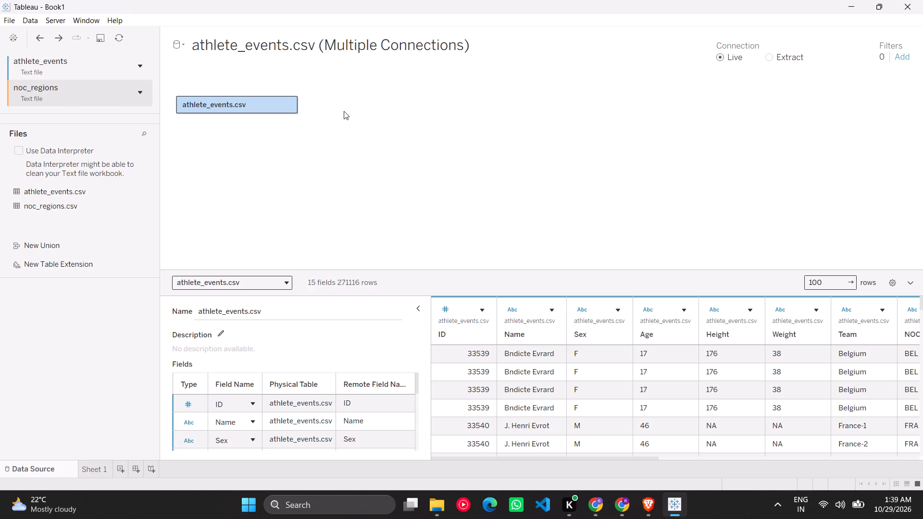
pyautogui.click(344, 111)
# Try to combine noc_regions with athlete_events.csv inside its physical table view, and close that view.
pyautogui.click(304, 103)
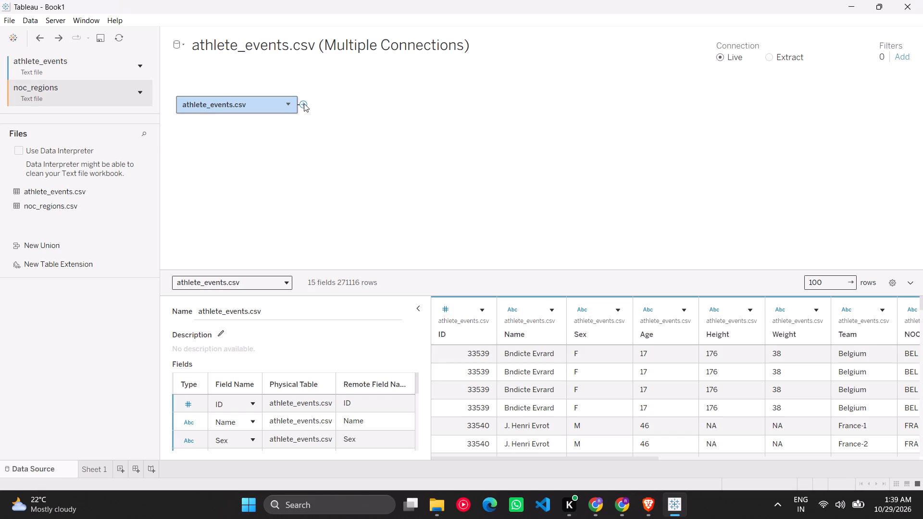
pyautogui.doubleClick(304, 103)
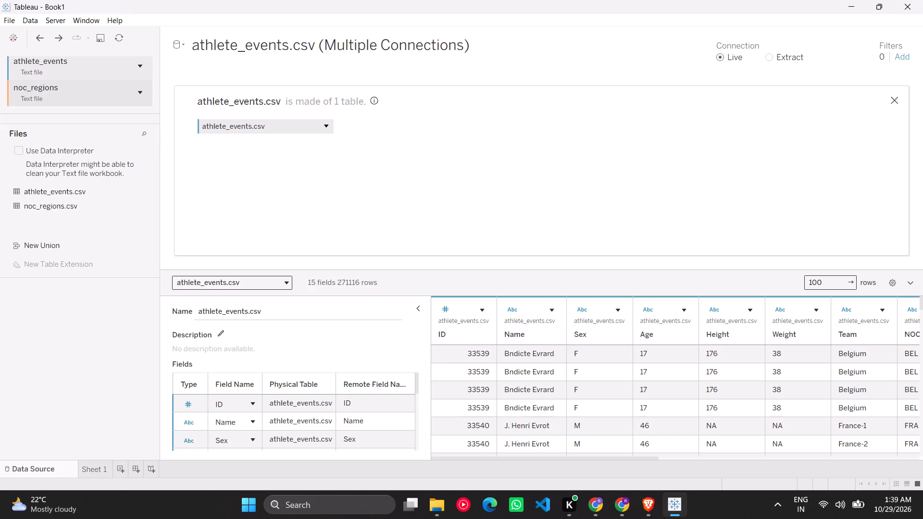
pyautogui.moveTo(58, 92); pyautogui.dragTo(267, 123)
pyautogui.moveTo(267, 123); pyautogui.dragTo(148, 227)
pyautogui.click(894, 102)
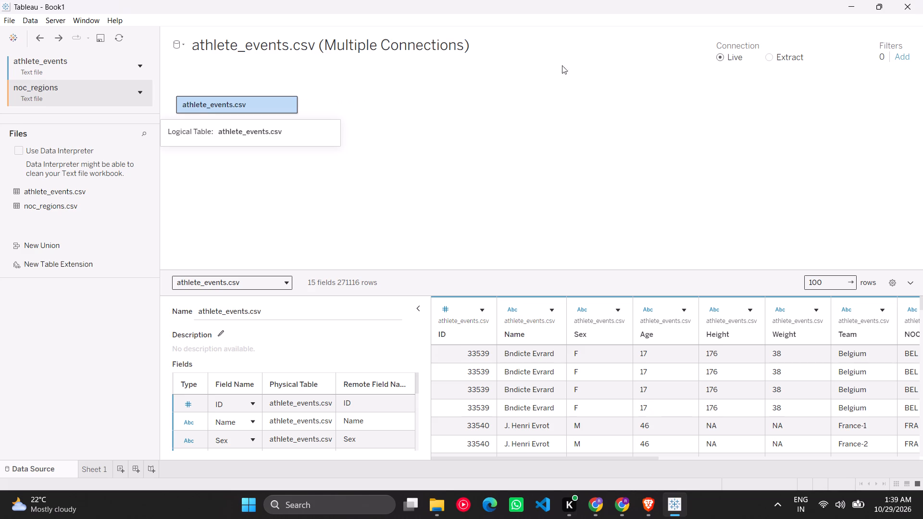
# Undo the data source connections back to the empty Sheet 1 with no data connected.
pyautogui.click(43, 43)
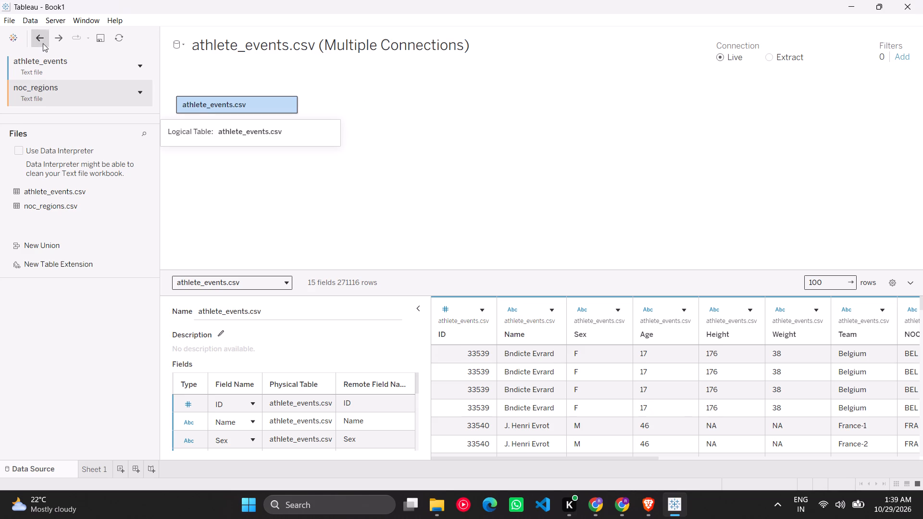
pyautogui.click(43, 43)
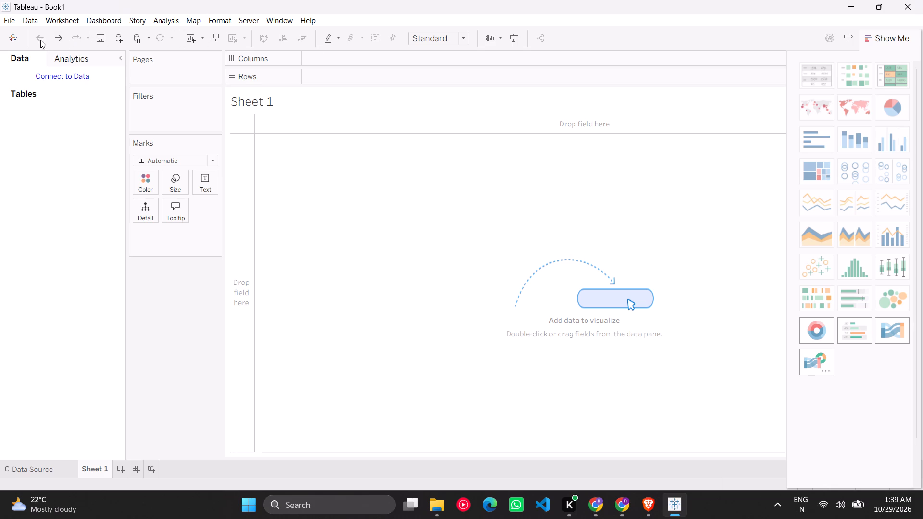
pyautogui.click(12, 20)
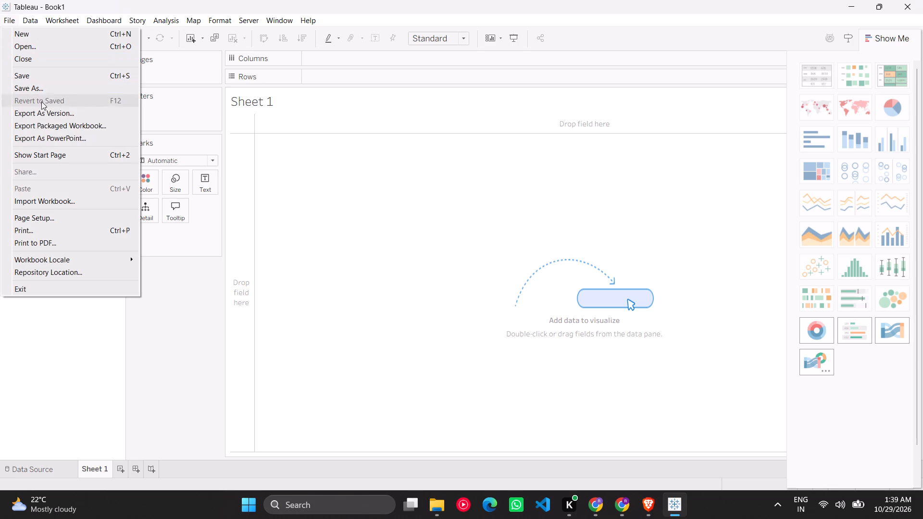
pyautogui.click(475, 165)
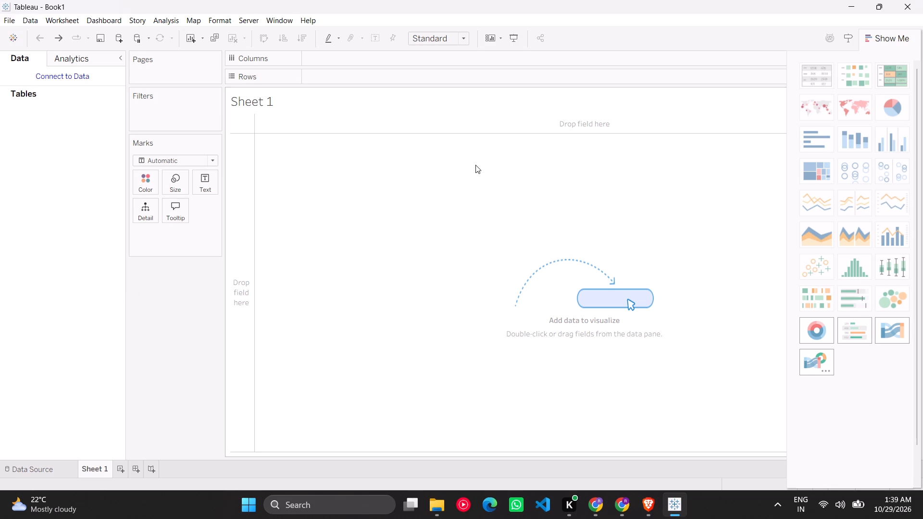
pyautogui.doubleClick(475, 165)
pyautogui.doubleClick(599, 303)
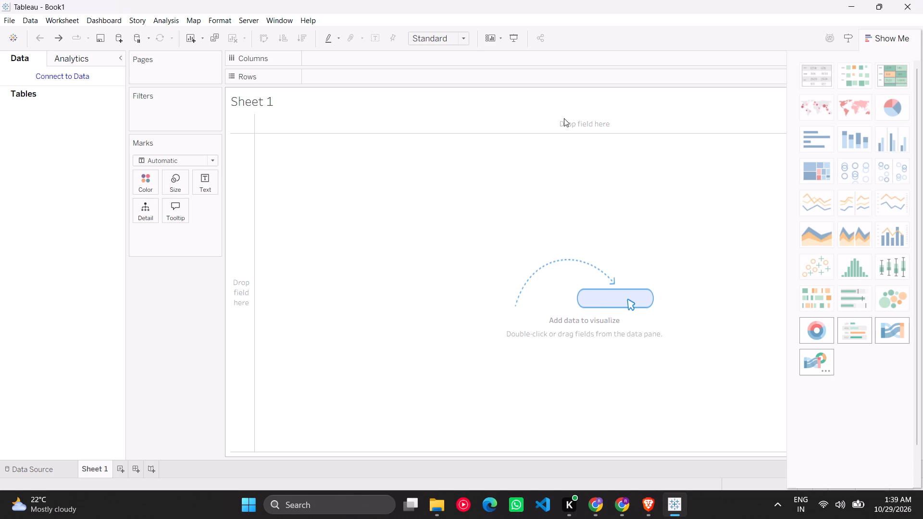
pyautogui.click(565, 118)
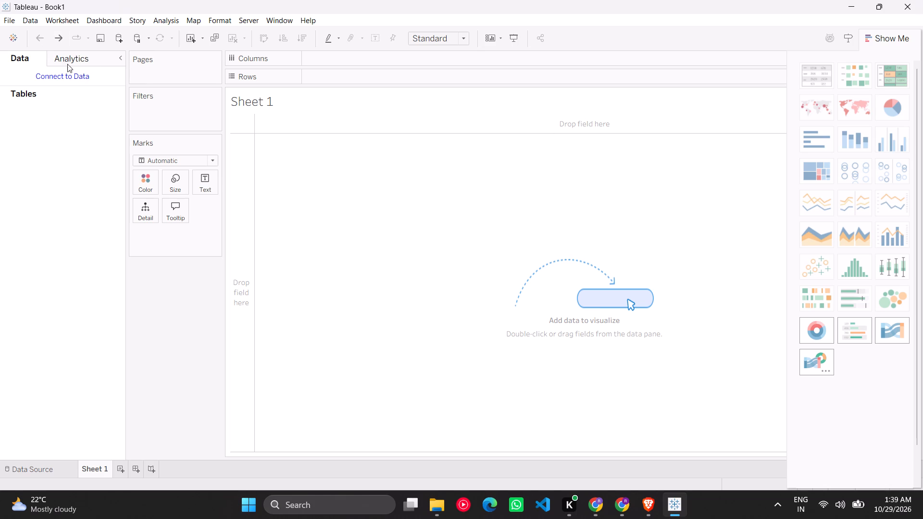
# Connect to the text file athlete_events.csv from the data set folder as the data source.
pyautogui.click(66, 75)
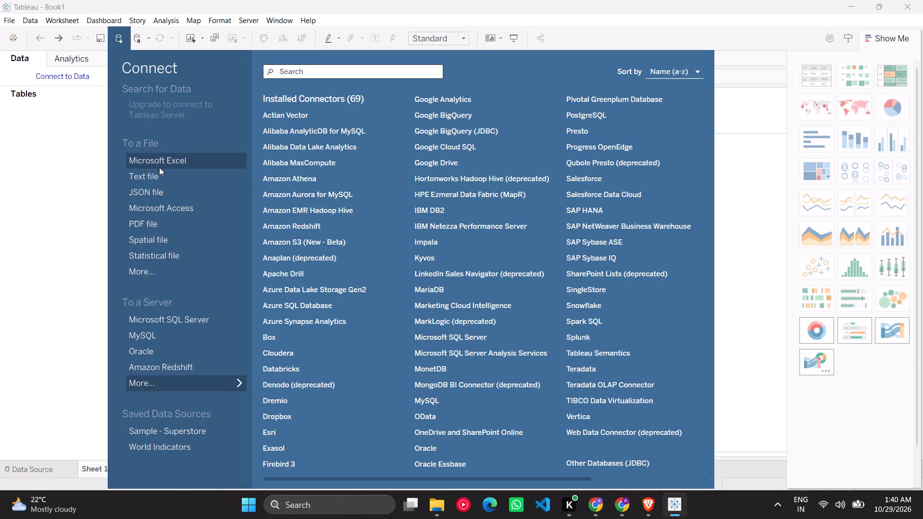
pyautogui.doubleClick(158, 173)
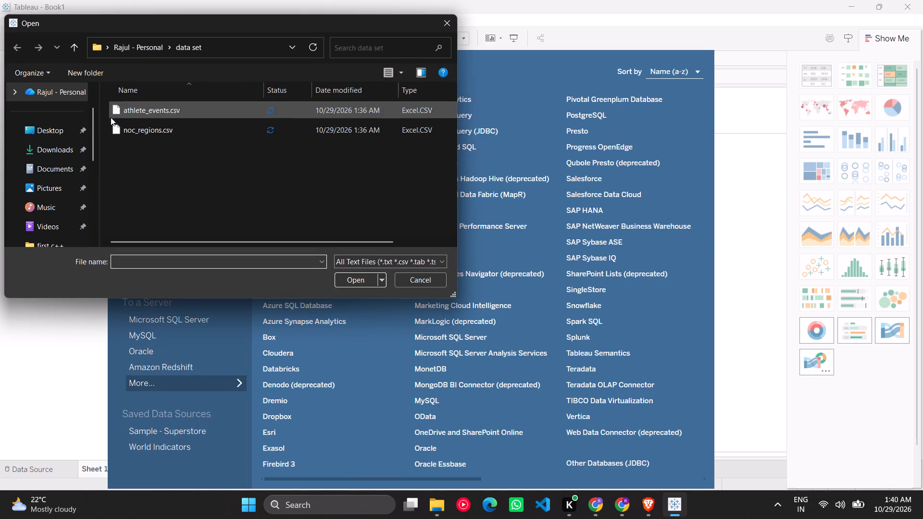
pyautogui.moveTo(104, 106); pyautogui.dragTo(140, 131)
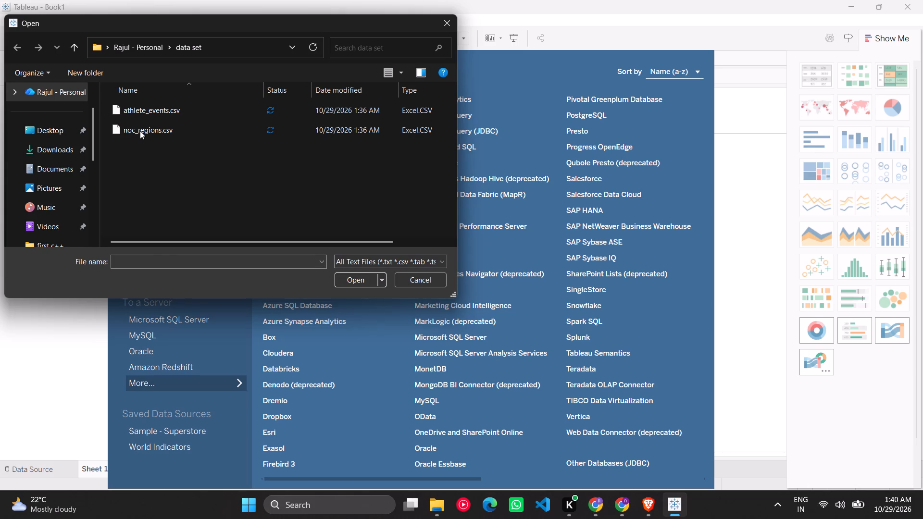
pyautogui.moveTo(140, 131); pyautogui.dragTo(155, 108)
pyautogui.doubleClick(155, 108)
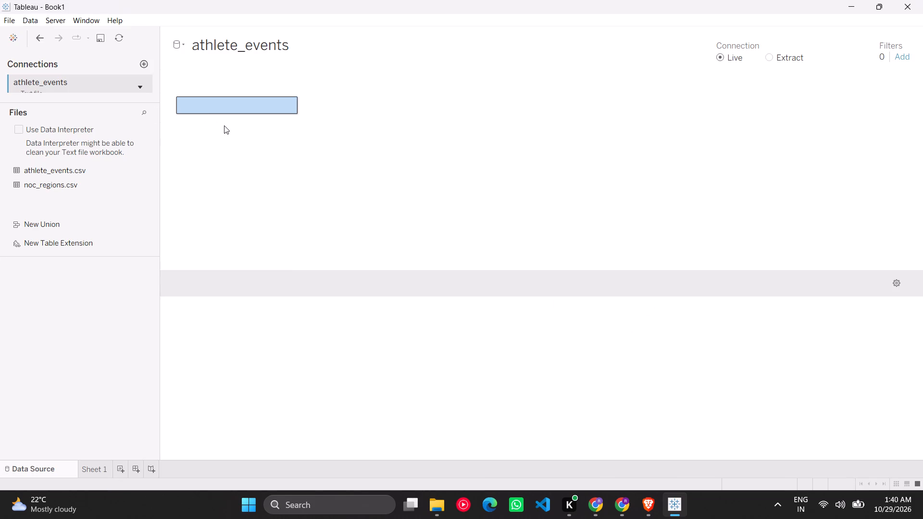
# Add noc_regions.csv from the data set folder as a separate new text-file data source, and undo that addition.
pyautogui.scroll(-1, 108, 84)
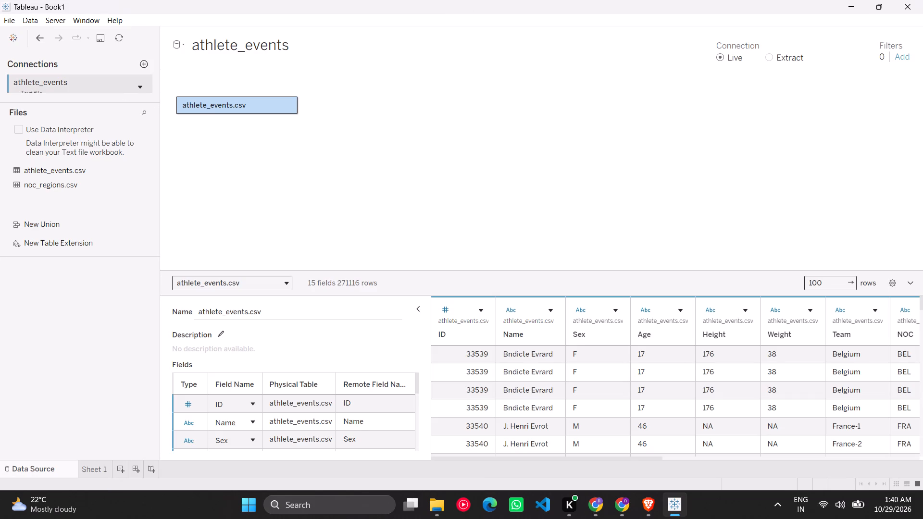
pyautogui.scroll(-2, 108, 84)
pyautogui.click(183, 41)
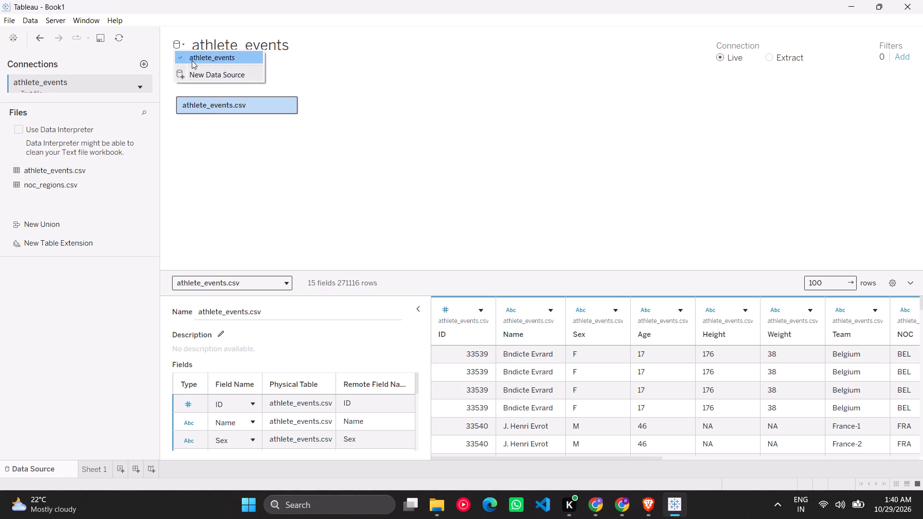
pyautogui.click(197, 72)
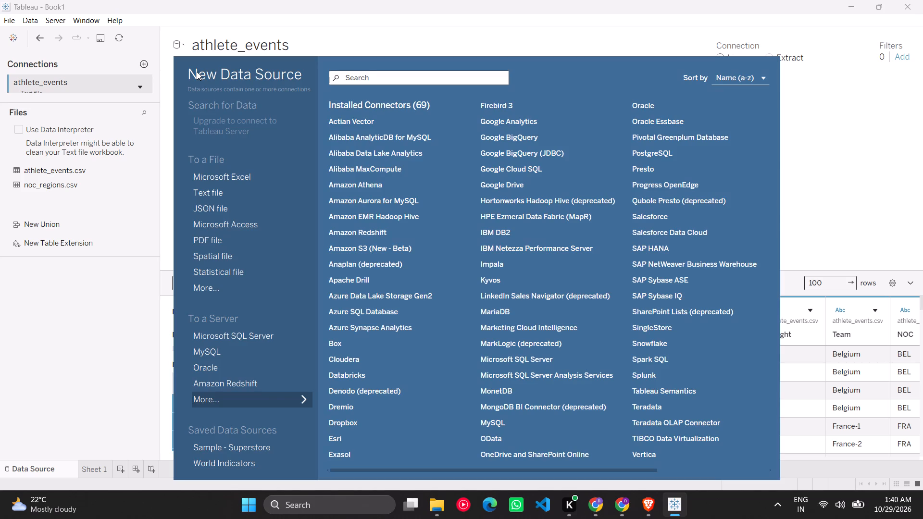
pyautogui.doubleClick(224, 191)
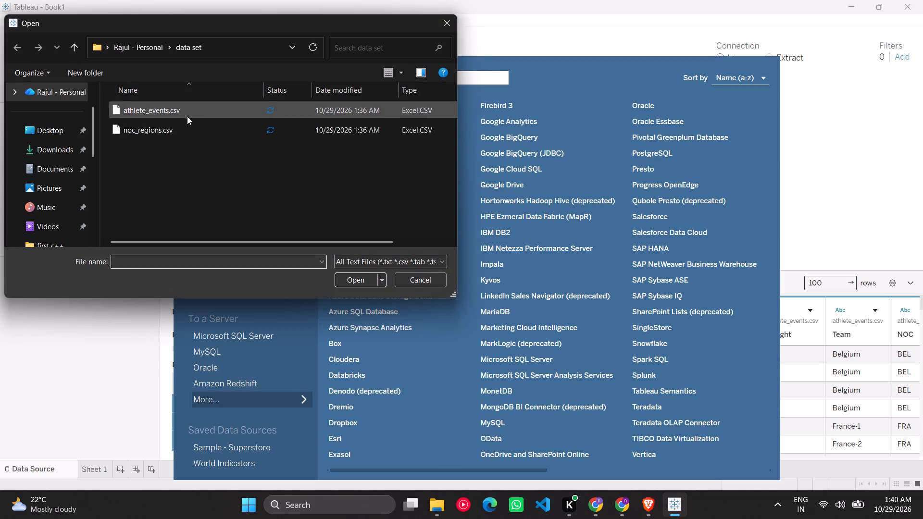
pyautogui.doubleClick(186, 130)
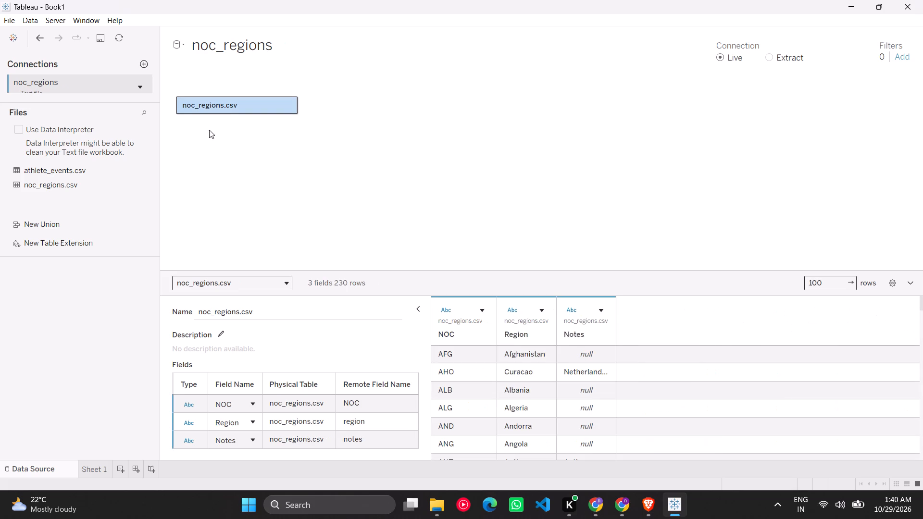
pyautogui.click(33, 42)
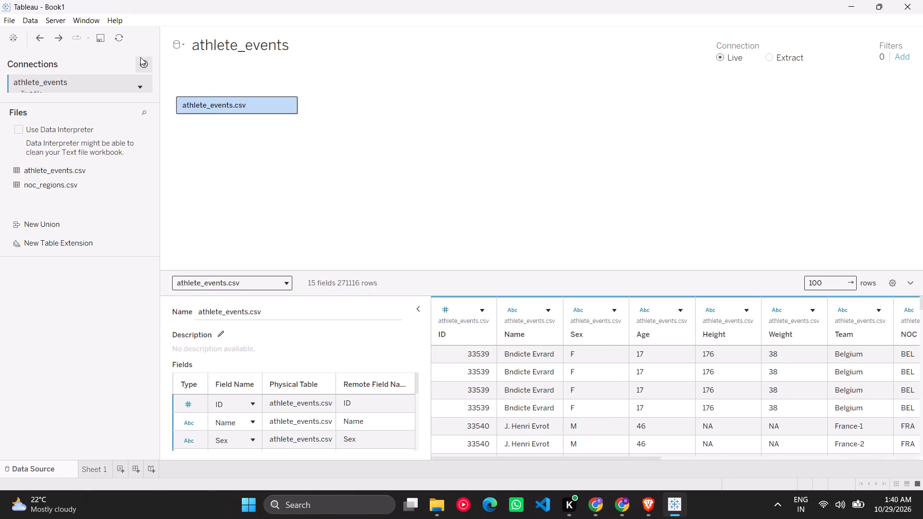
# Add noc_regions.csv from the same connection to the data model as a table related to athlete_events.csv.
pyautogui.click(145, 64)
pyautogui.click(99, 371)
pyautogui.click(70, 172)
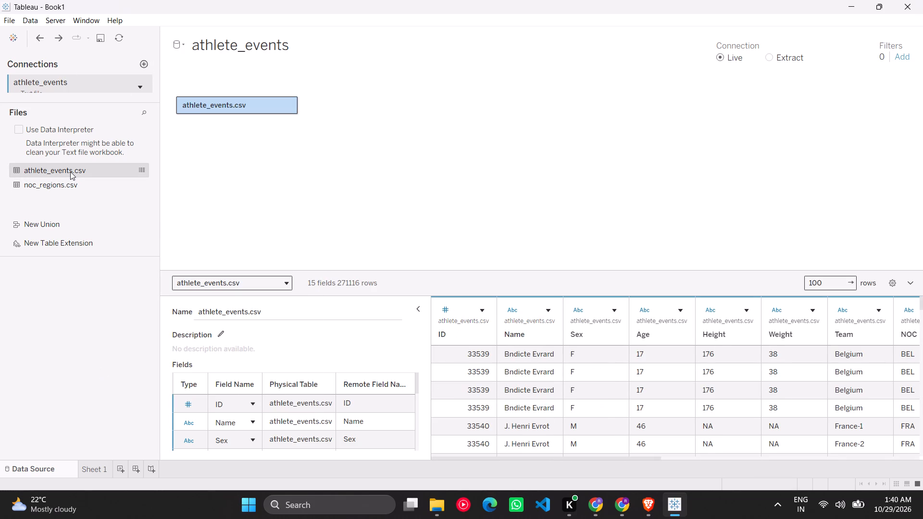
pyautogui.click(70, 172)
pyautogui.click(68, 186)
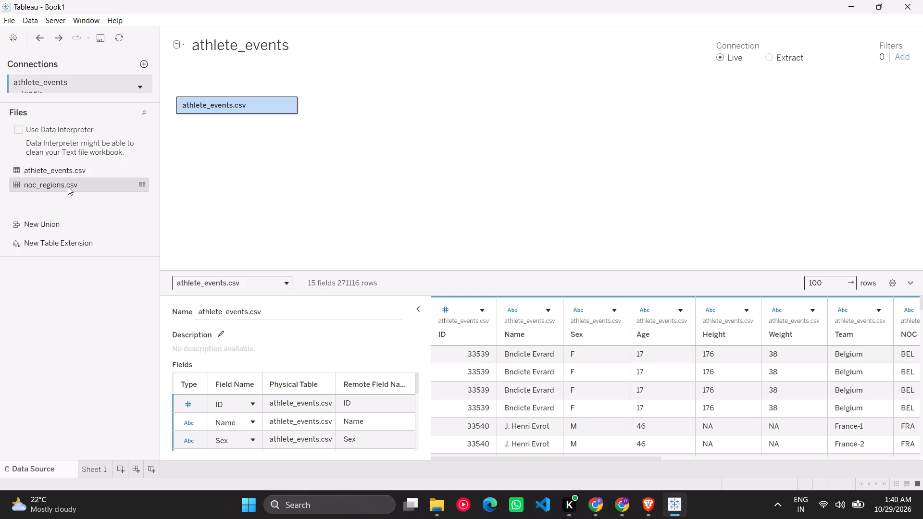
pyautogui.moveTo(74, 172); pyautogui.dragTo(85, 174)
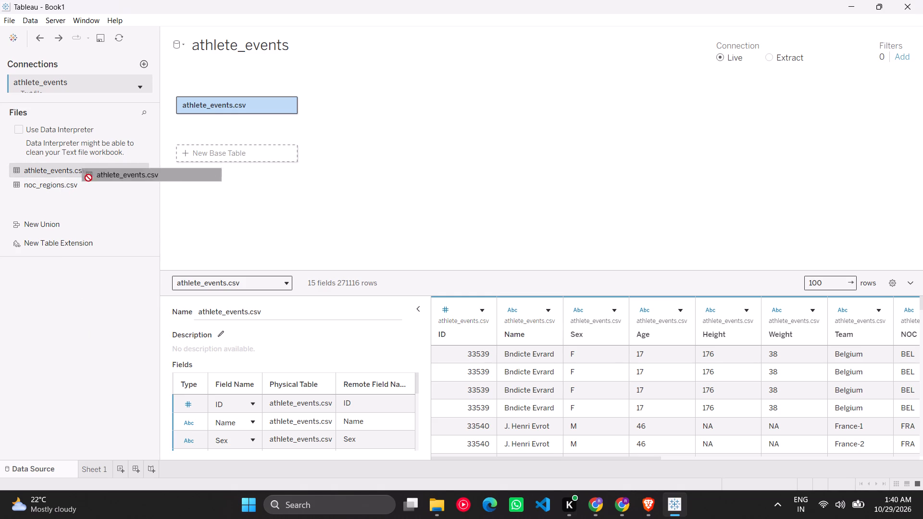
pyautogui.moveTo(85, 174); pyautogui.dragTo(119, 166)
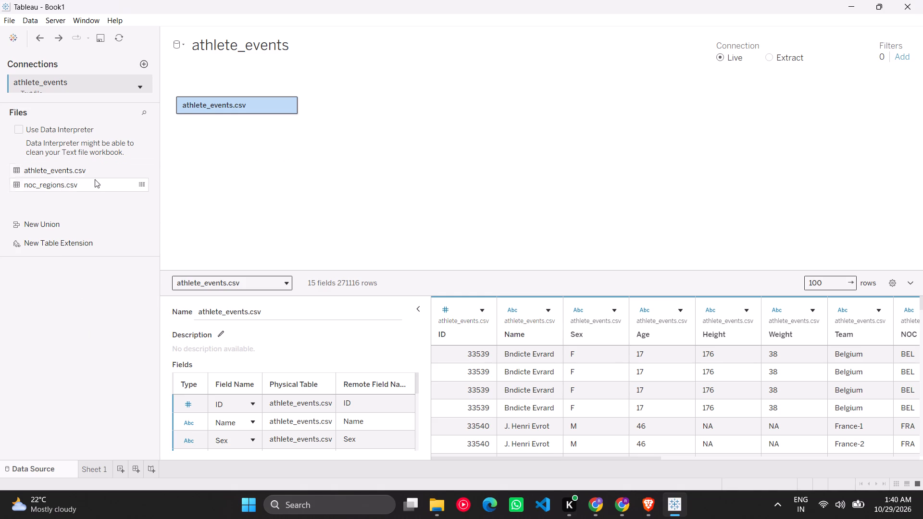
pyautogui.moveTo(85, 184); pyautogui.dragTo(274, 113)
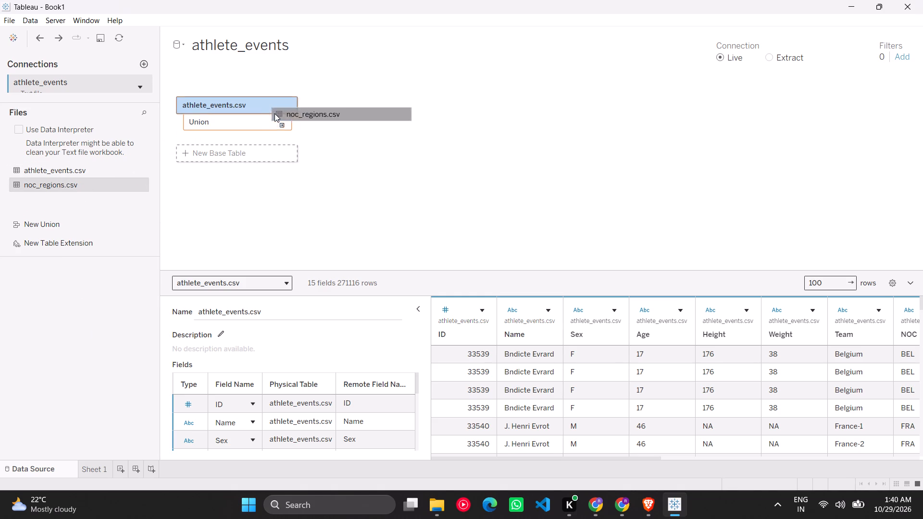
pyautogui.moveTo(274, 113); pyautogui.dragTo(305, 101)
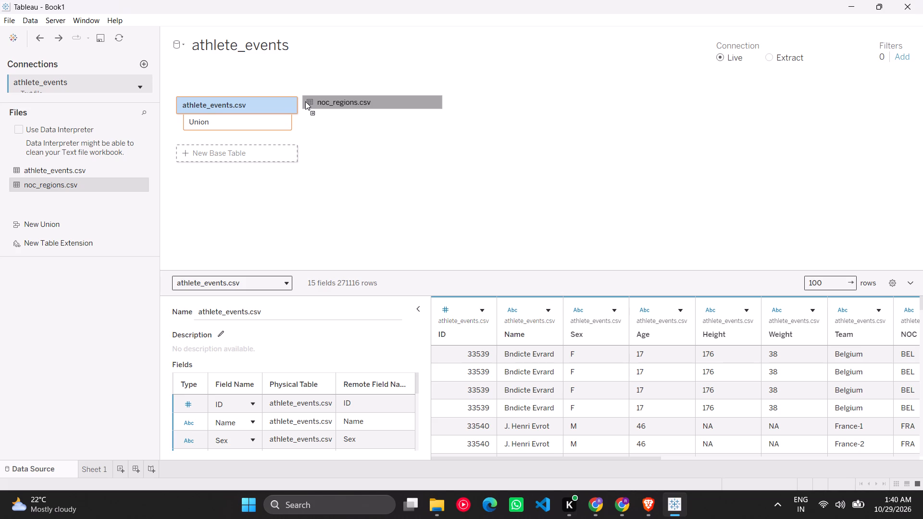
pyautogui.moveTo(305, 101); pyautogui.dragTo(310, 106)
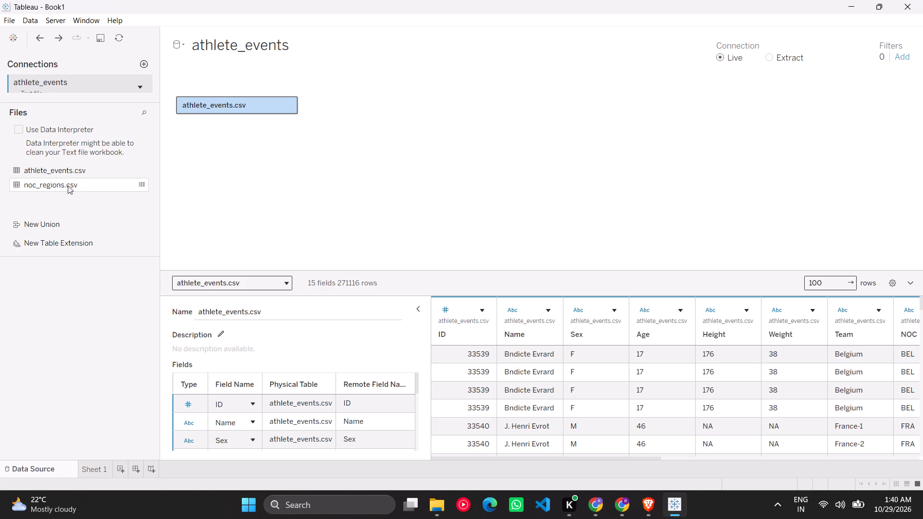
pyautogui.moveTo(68, 185); pyautogui.dragTo(307, 99)
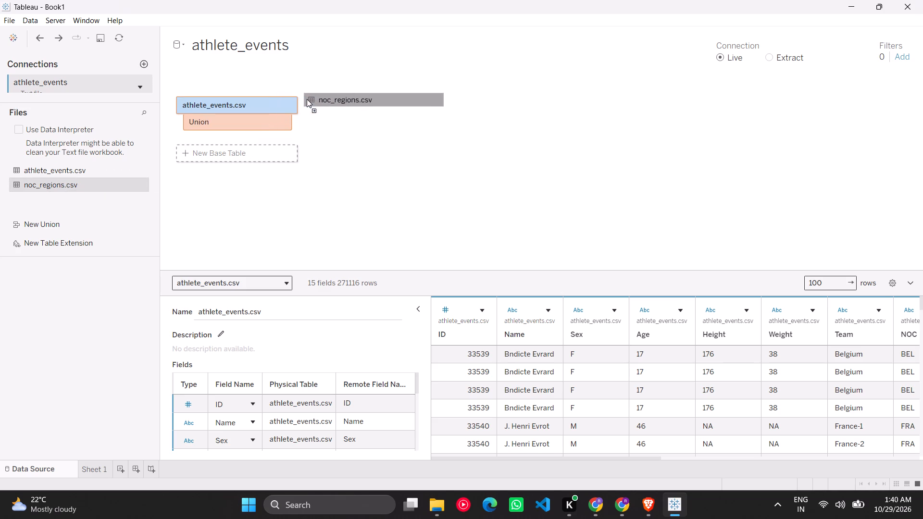
pyautogui.moveTo(307, 99); pyautogui.dragTo(335, 106)
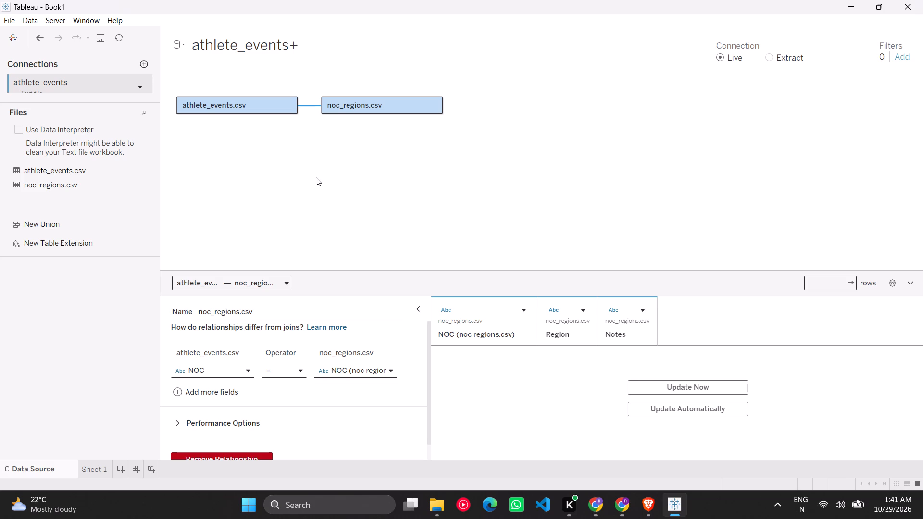
# Examine the relationship between athlete_events.csv and noc_regions.csv, including its matching fields, operator and performance options.
pyautogui.click(310, 104)
pyautogui.click(310, 104)
pyautogui.click(310, 104)
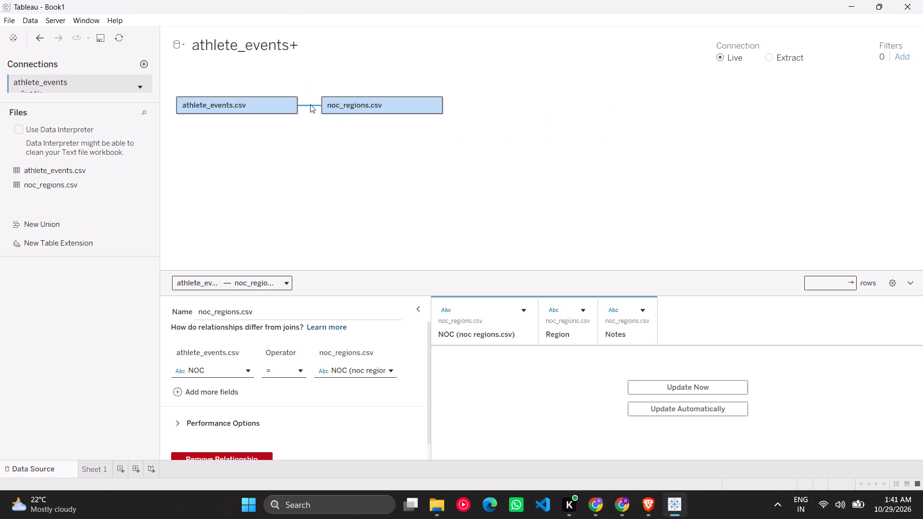
pyautogui.click(310, 102)
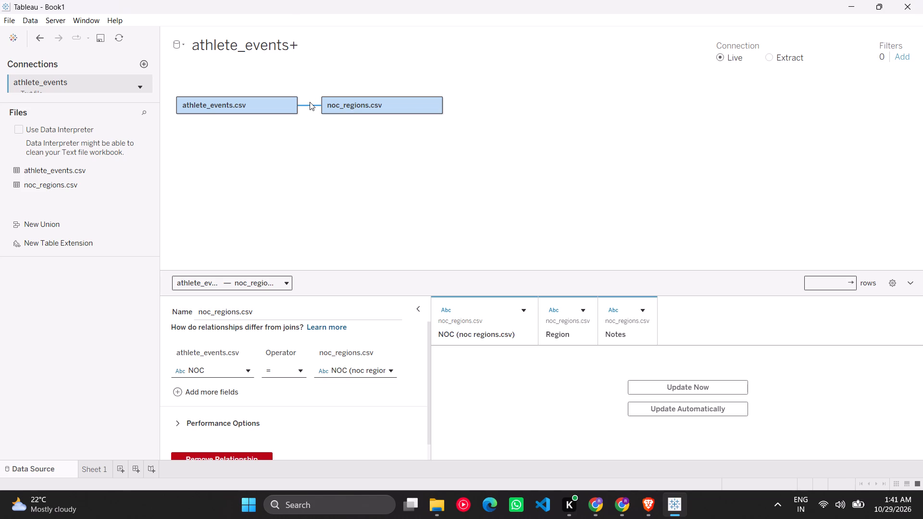
pyautogui.rightClick(309, 105)
pyautogui.rightClick(309, 105)
pyautogui.moveTo(304, 105); pyautogui.dragTo(312, 104)
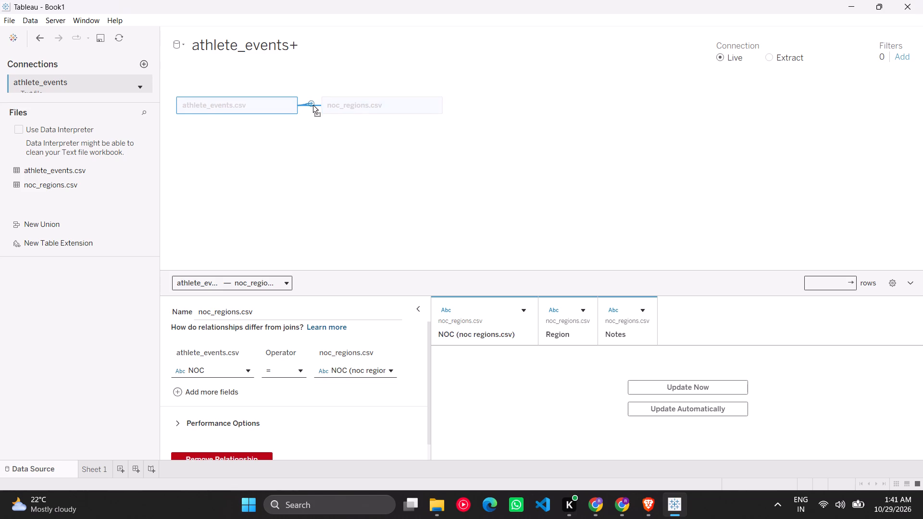
pyautogui.moveTo(312, 104); pyautogui.dragTo(310, 106)
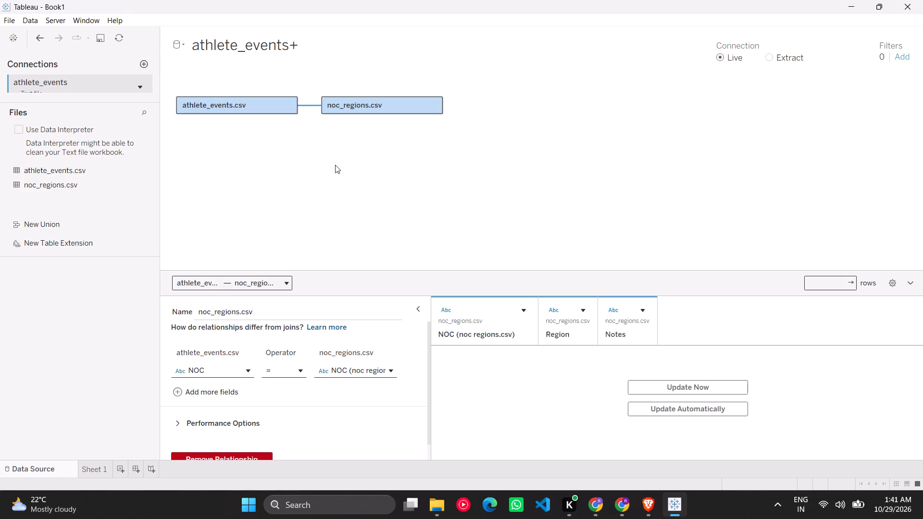
pyautogui.scroll(-4, 333, 234)
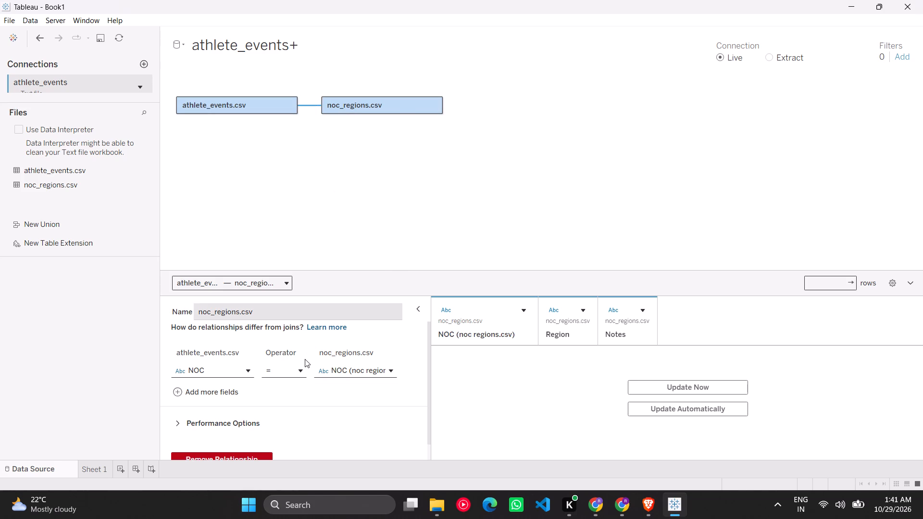
pyautogui.scroll(-3, 305, 359)
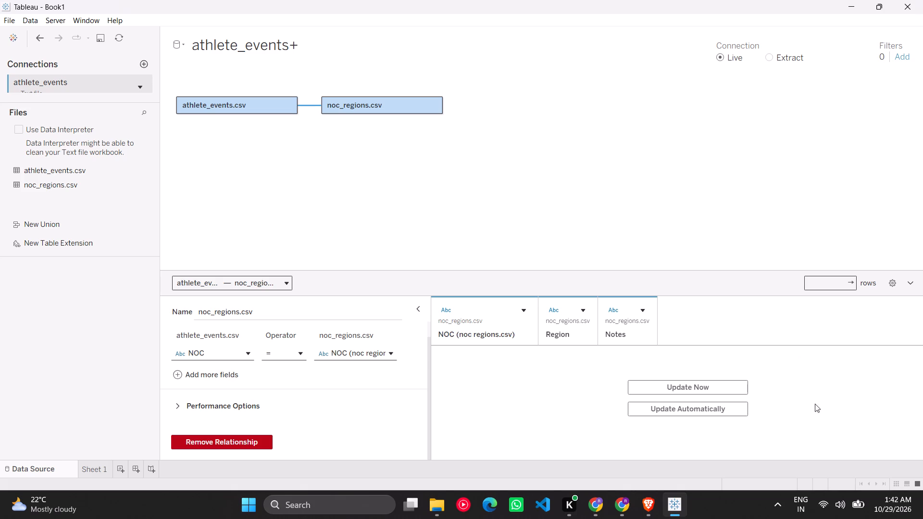
pyautogui.scroll(-2, 770, 470)
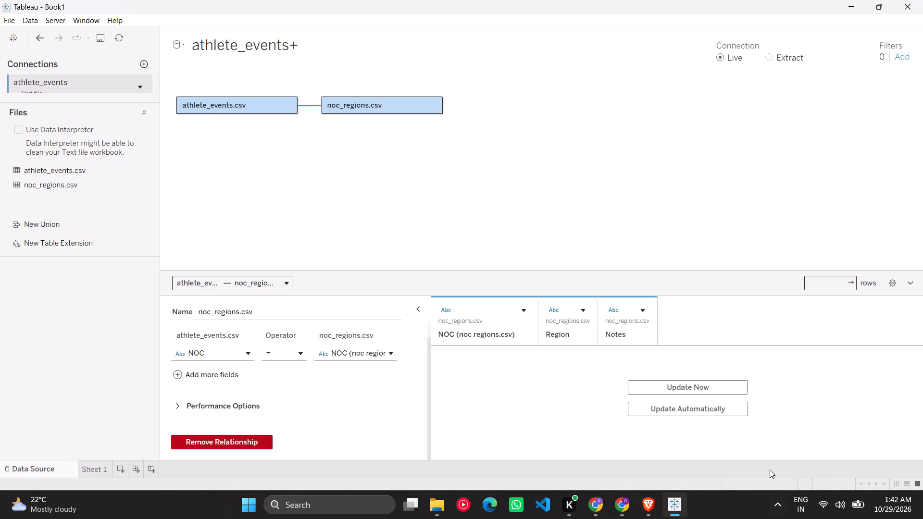
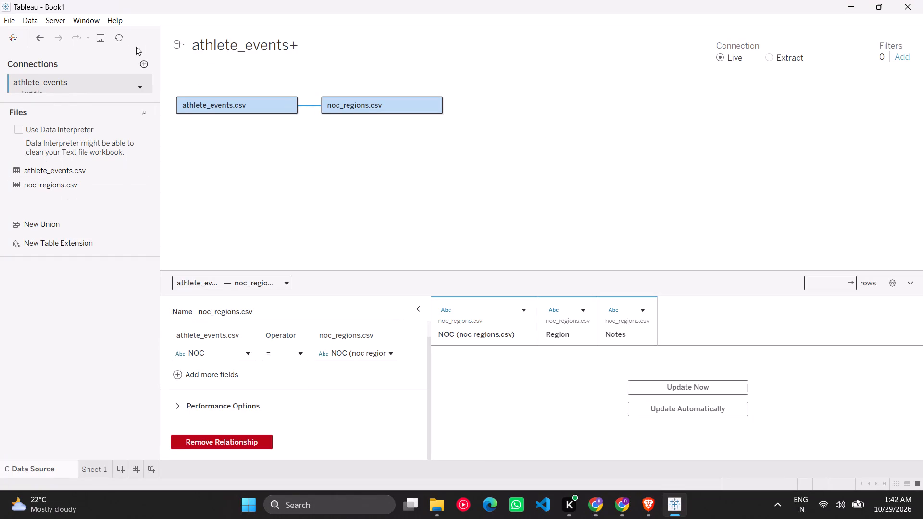
# Enlarge the area with the relationship details and data preview beneath the data model canvas.
pyautogui.scroll(1, 253, 300)
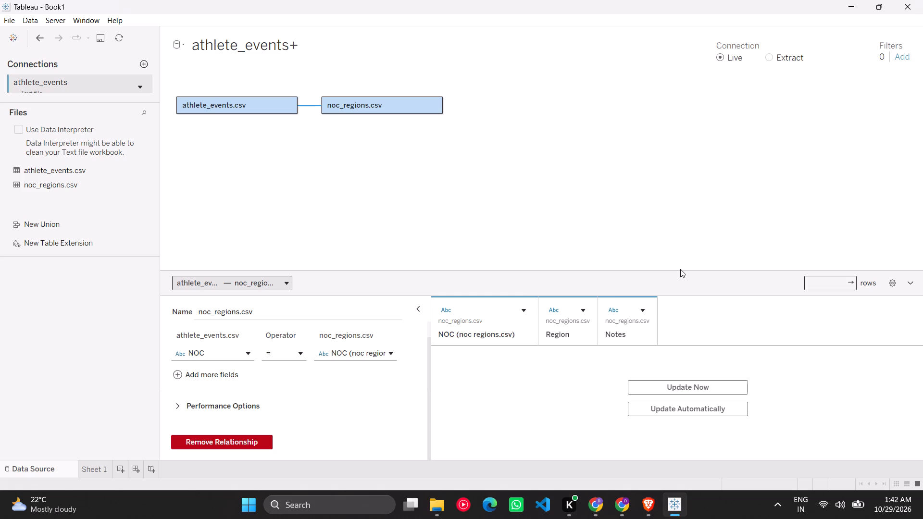
pyautogui.moveTo(678, 272); pyautogui.dragTo(677, 181)
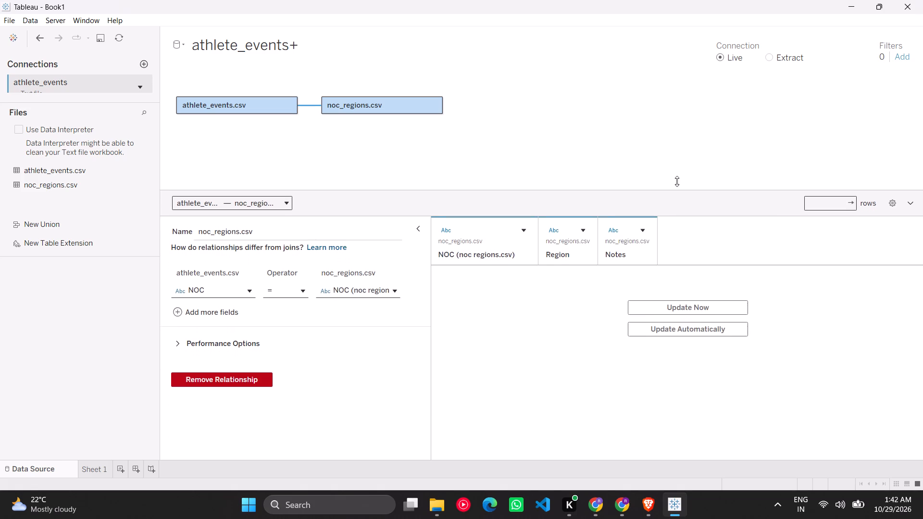
pyautogui.moveTo(677, 181); pyautogui.dragTo(677, 183)
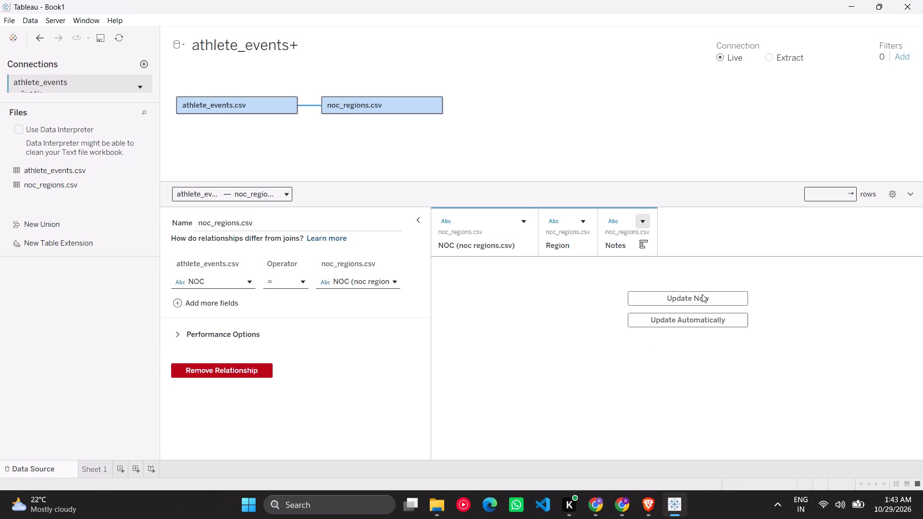
pyautogui.click(838, 194)
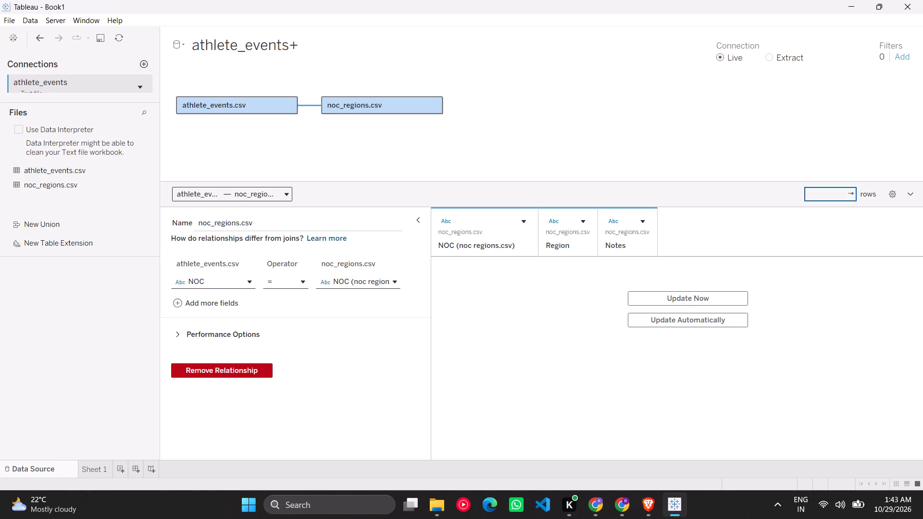
pyautogui.click(914, 194)
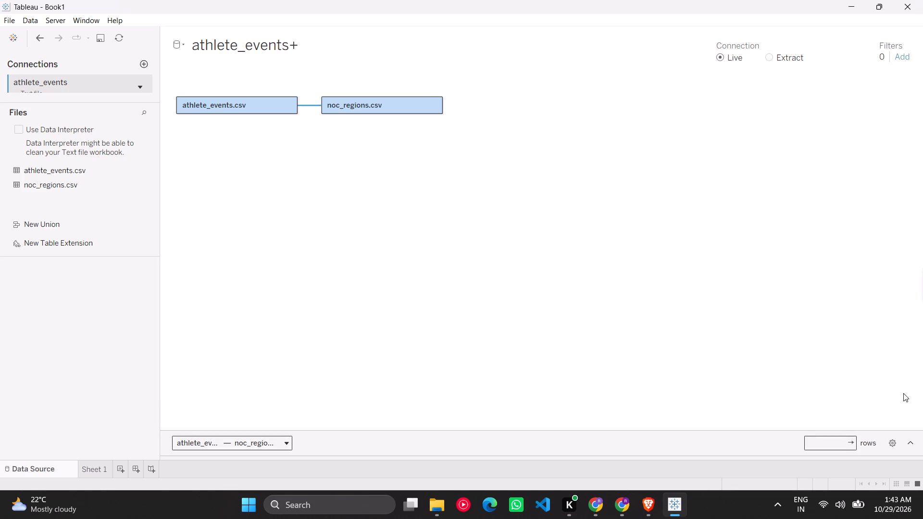
pyautogui.click(910, 446)
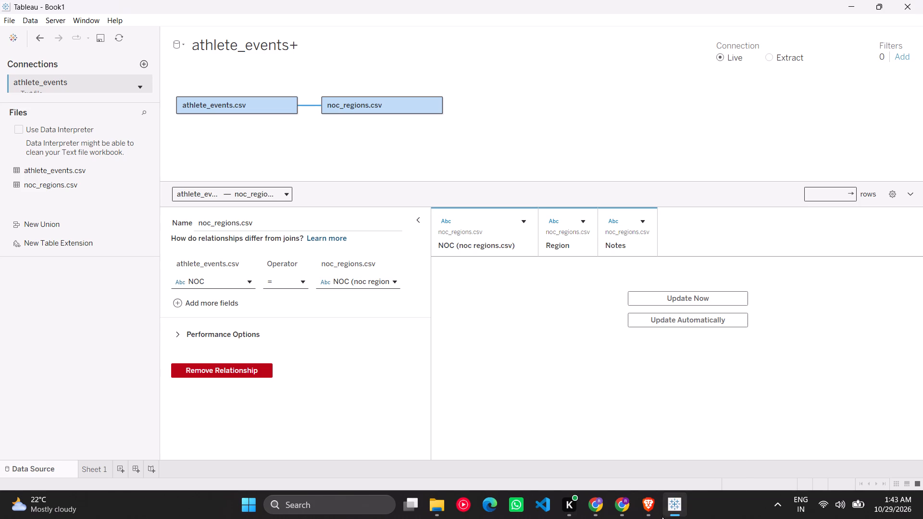
# Switch to the SkillWallet project page in Chrome to check the "Connect datasets with Tableau" task description.
pyautogui.click(603, 508)
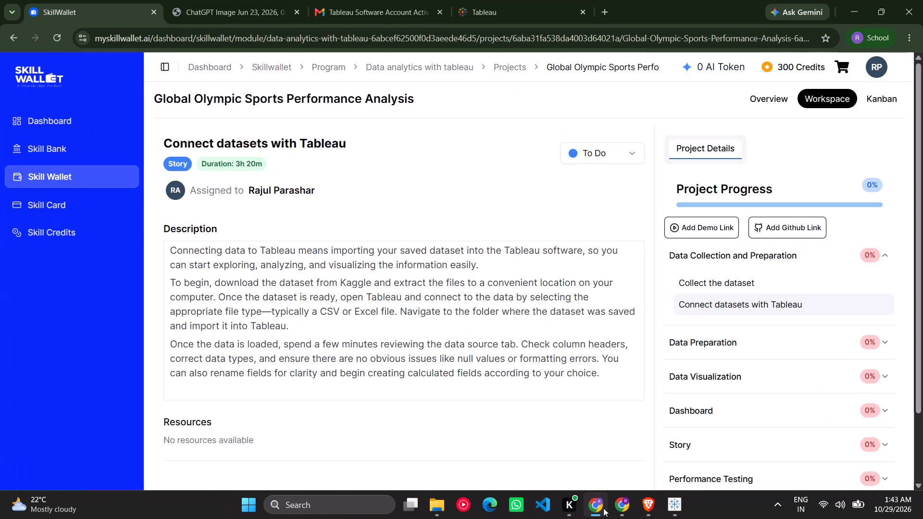
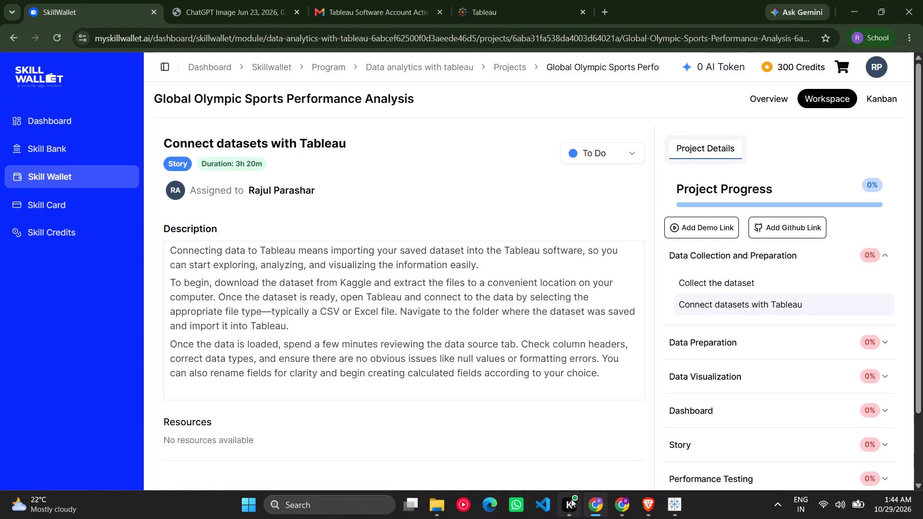
# Switch back to Tableau and place the Team field on Rows in Sheet 1.
pyautogui.click(667, 509)
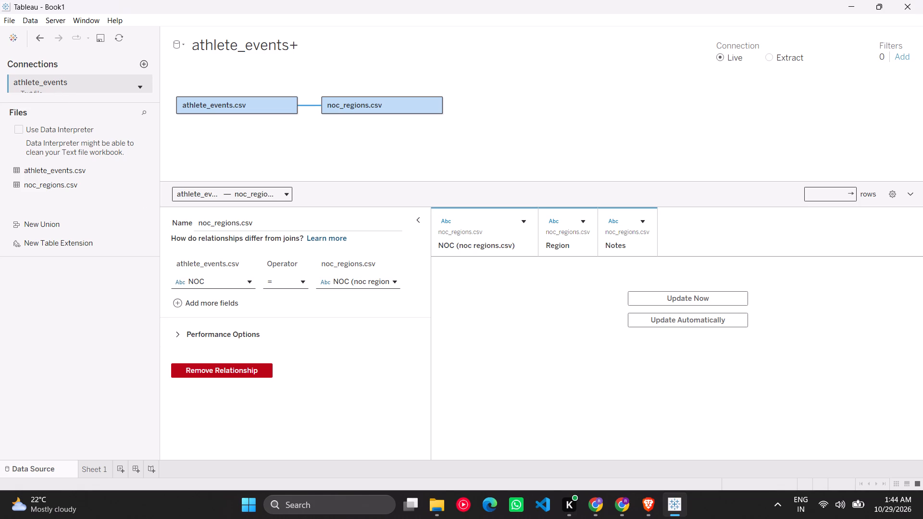
pyautogui.scroll(-1, 85, 79)
pyautogui.click(94, 468)
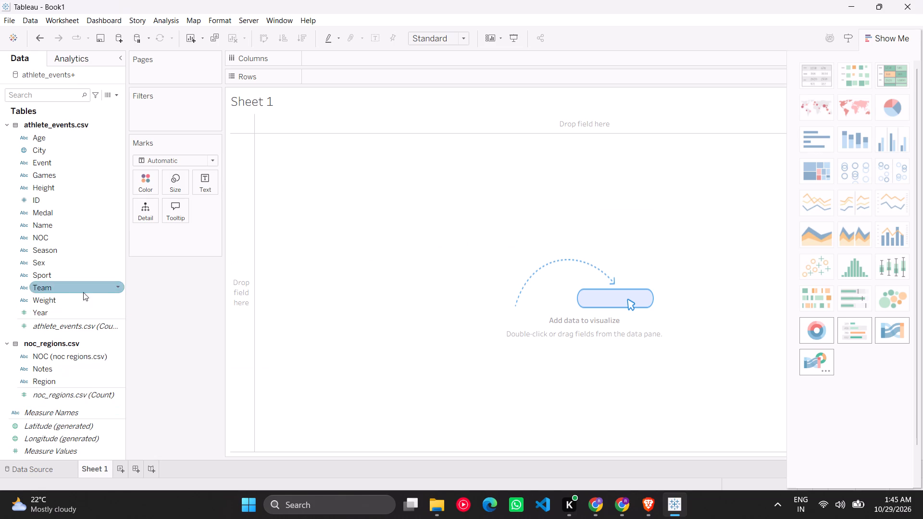
pyautogui.moveTo(67, 284); pyautogui.dragTo(313, 182)
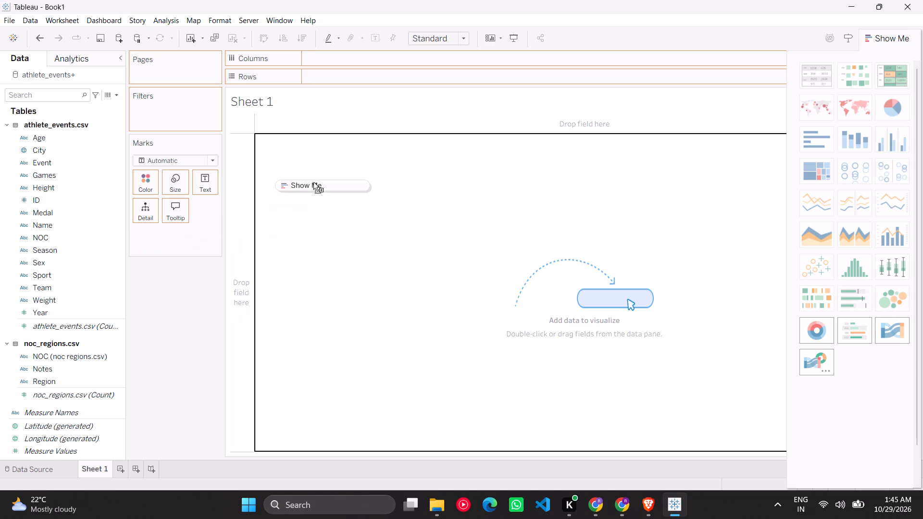
pyautogui.moveTo(313, 182); pyautogui.dragTo(331, 171)
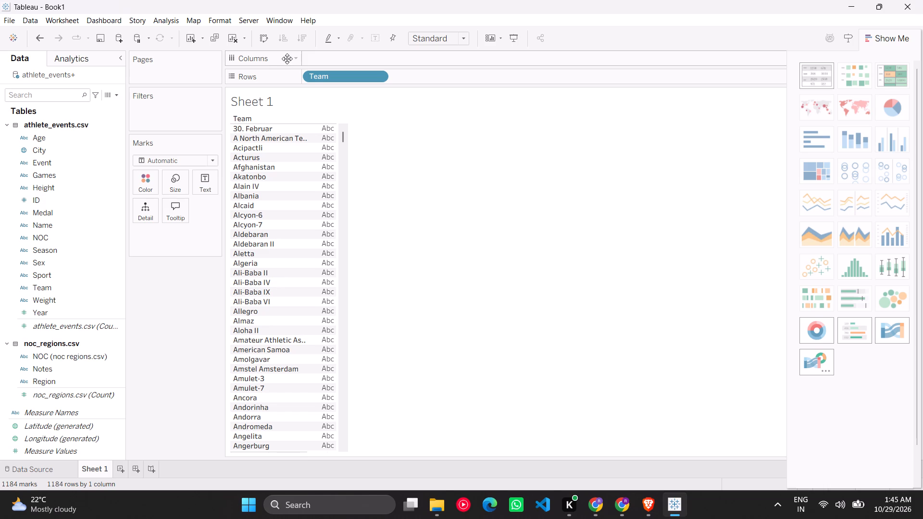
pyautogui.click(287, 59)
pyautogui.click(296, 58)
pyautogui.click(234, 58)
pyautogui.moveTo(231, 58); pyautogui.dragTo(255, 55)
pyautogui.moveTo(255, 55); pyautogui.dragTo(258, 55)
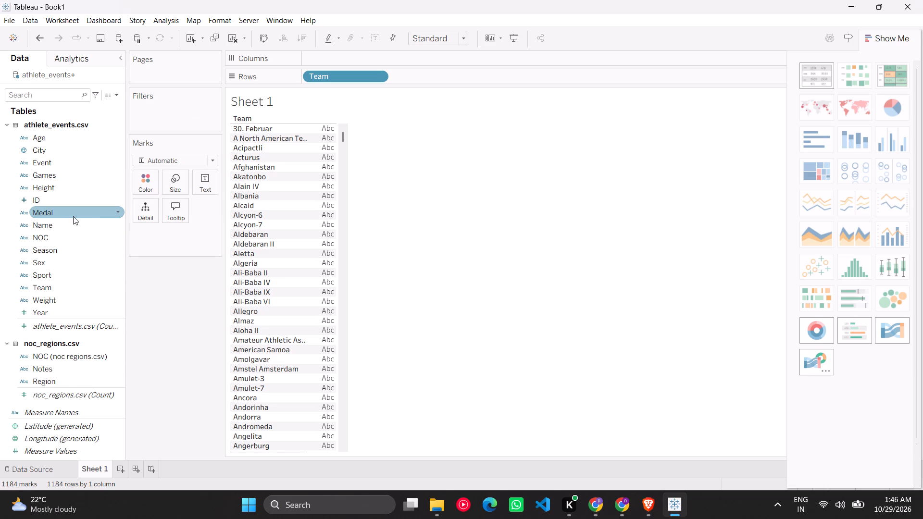
# Add a filter on the Medal field that keeps Bronze, Gold and Silver and leaves out NA.
pyautogui.moveTo(74, 215); pyautogui.dragTo(151, 119)
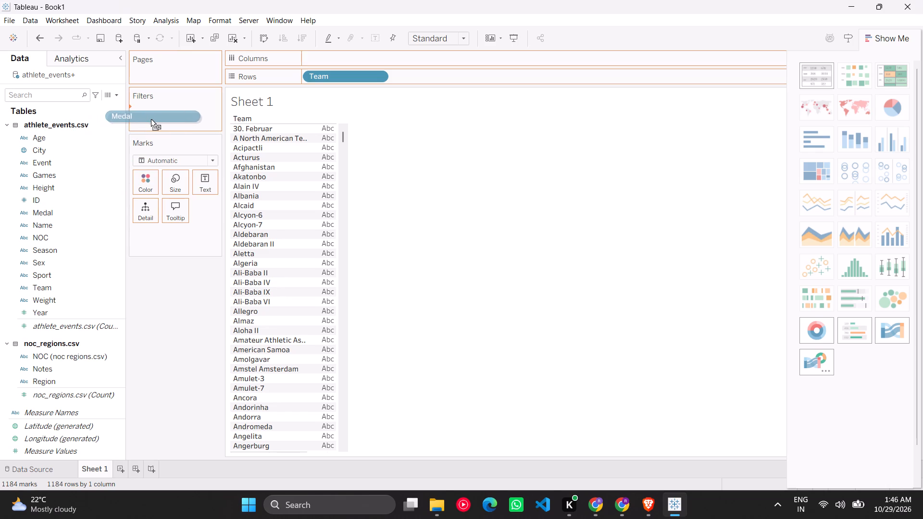
pyautogui.moveTo(151, 119); pyautogui.dragTo(163, 114)
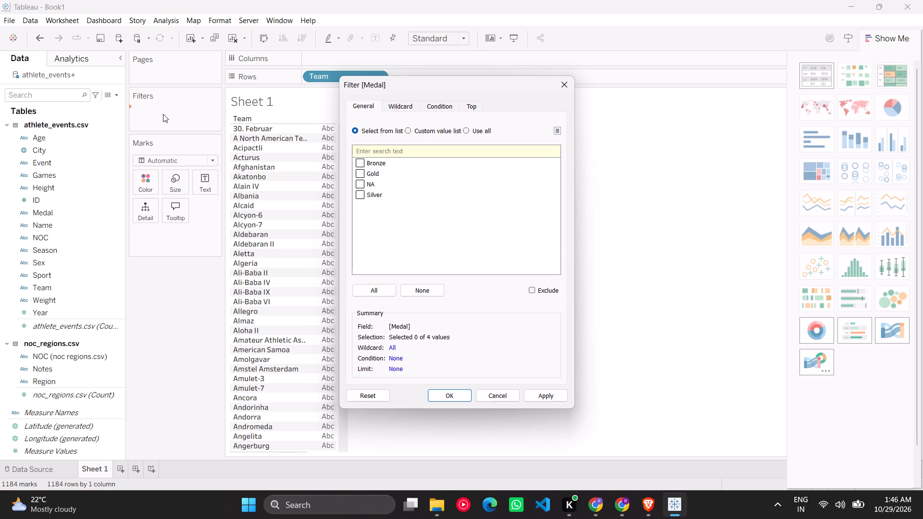
pyautogui.click(360, 164)
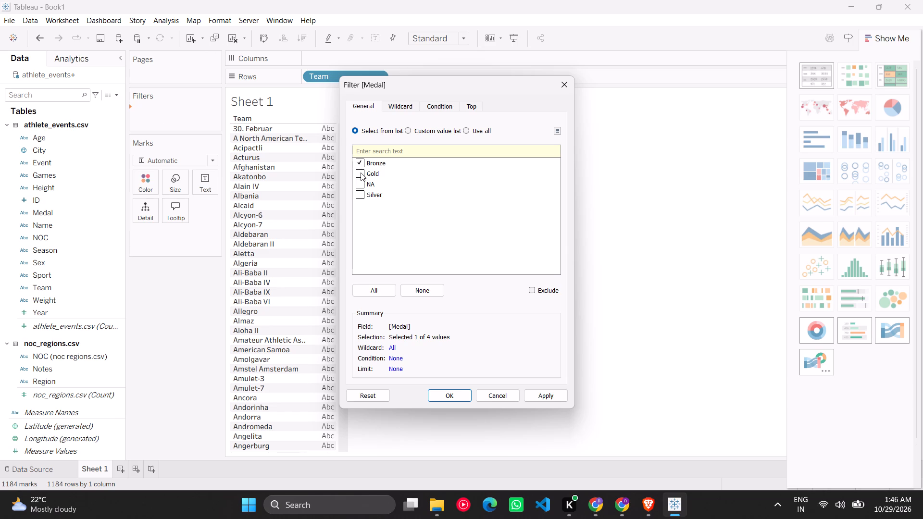
pyautogui.click(361, 173)
pyautogui.click(361, 195)
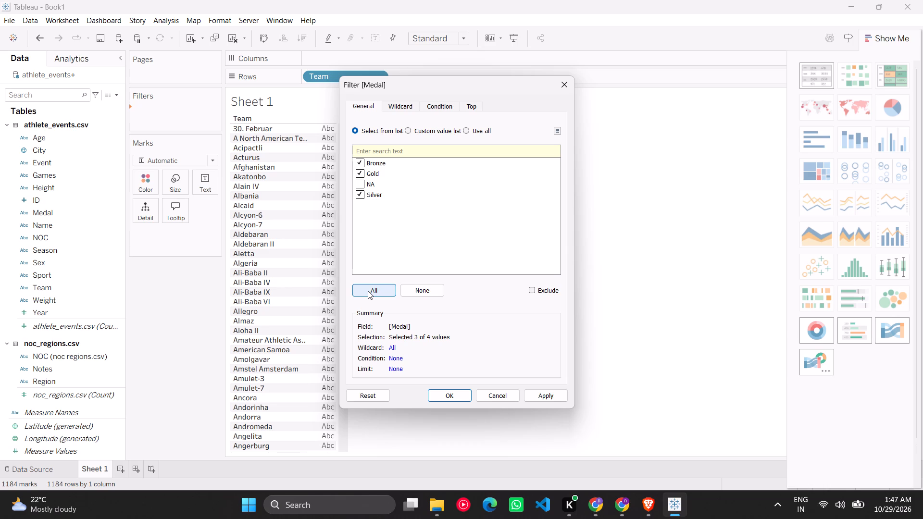
pyautogui.click(368, 291)
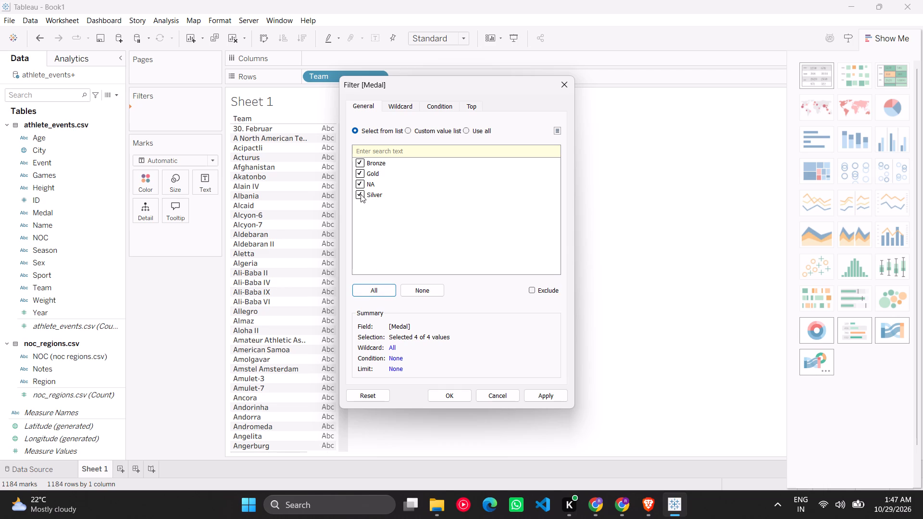
pyautogui.click(358, 179)
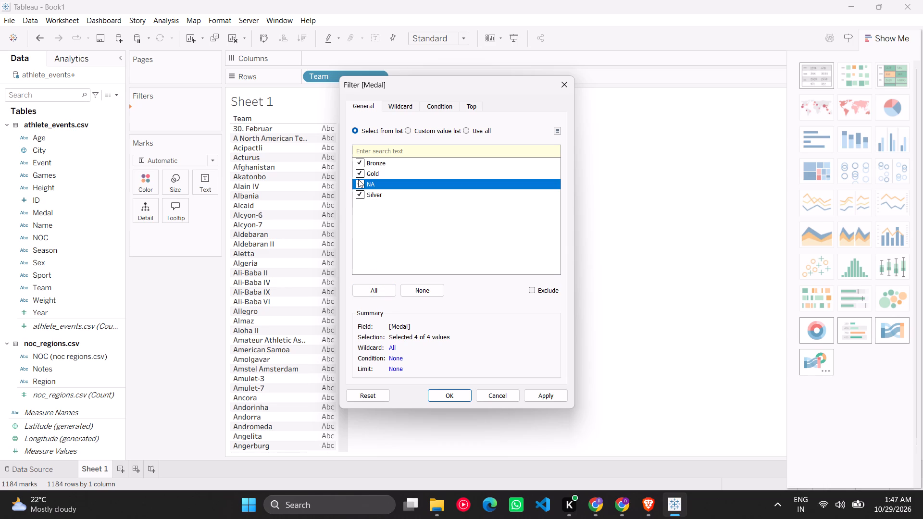
pyautogui.click(361, 183)
pyautogui.click(449, 395)
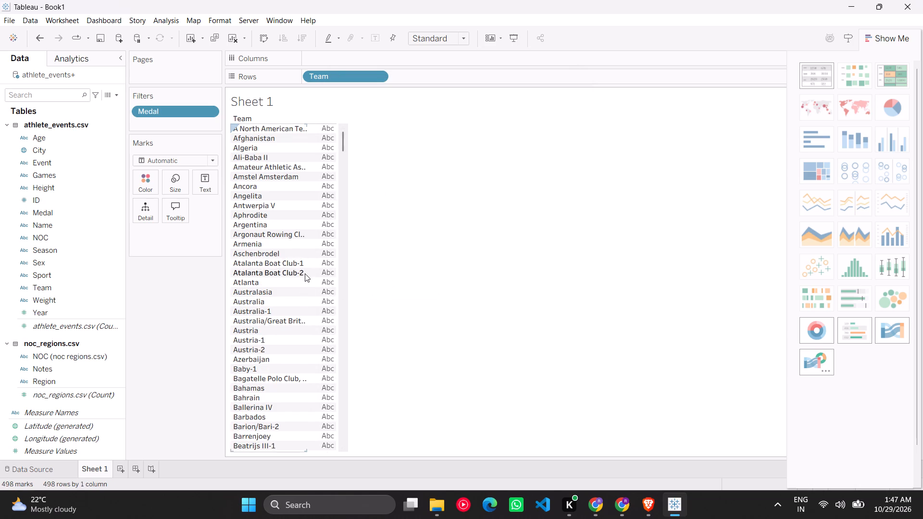
# Place the Medal field on Columns so the Team list is split by medal type.
pyautogui.scroll(-14, 305, 273)
pyautogui.scroll(-7, 305, 273)
pyautogui.scroll(3, 305, 273)
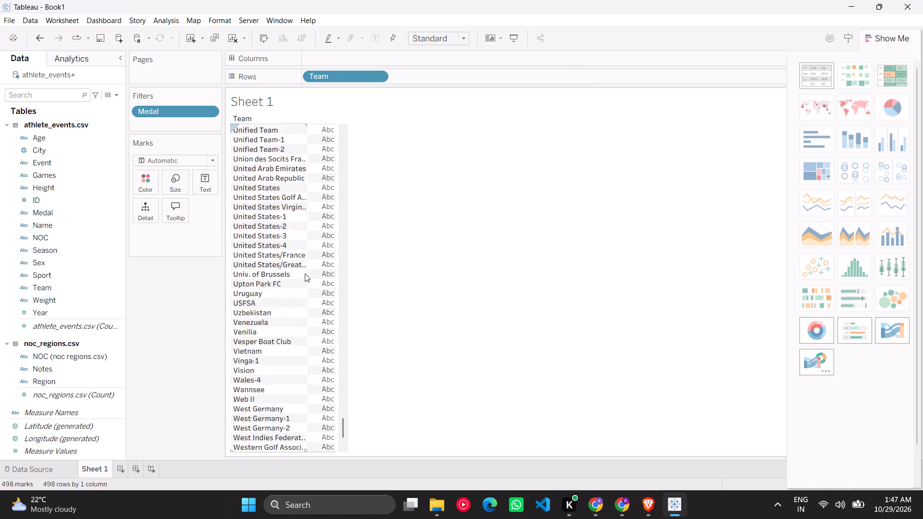
pyautogui.scroll(6, 305, 273)
pyautogui.scroll(20, 305, 273)
pyautogui.scroll(12, 305, 273)
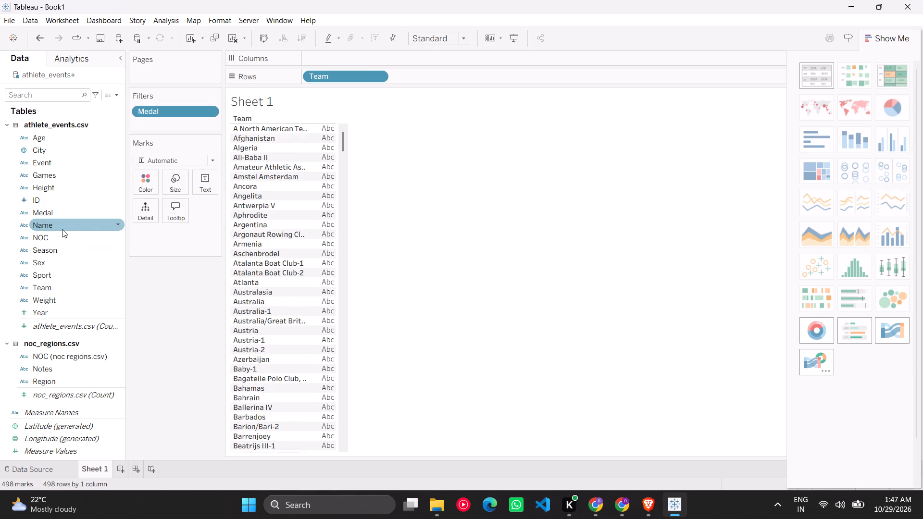
pyautogui.moveTo(42, 213); pyautogui.dragTo(311, 74)
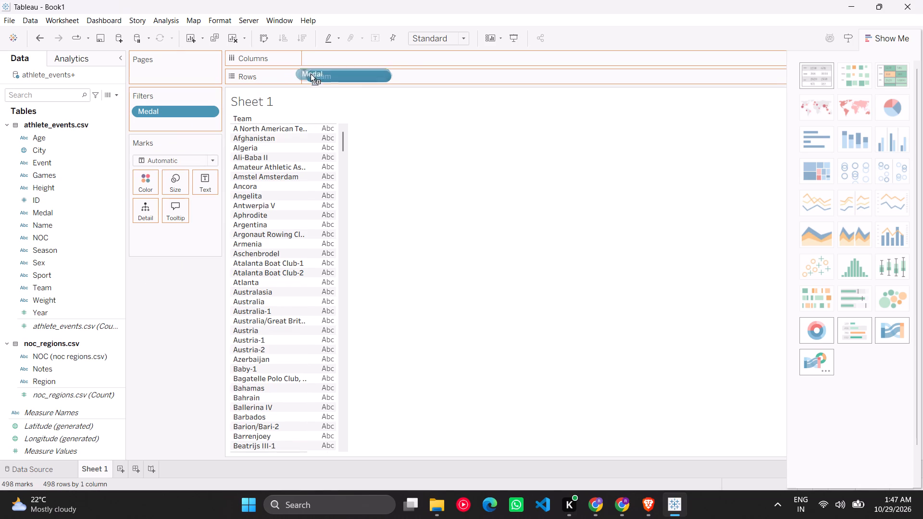
pyautogui.moveTo(311, 74); pyautogui.dragTo(334, 57)
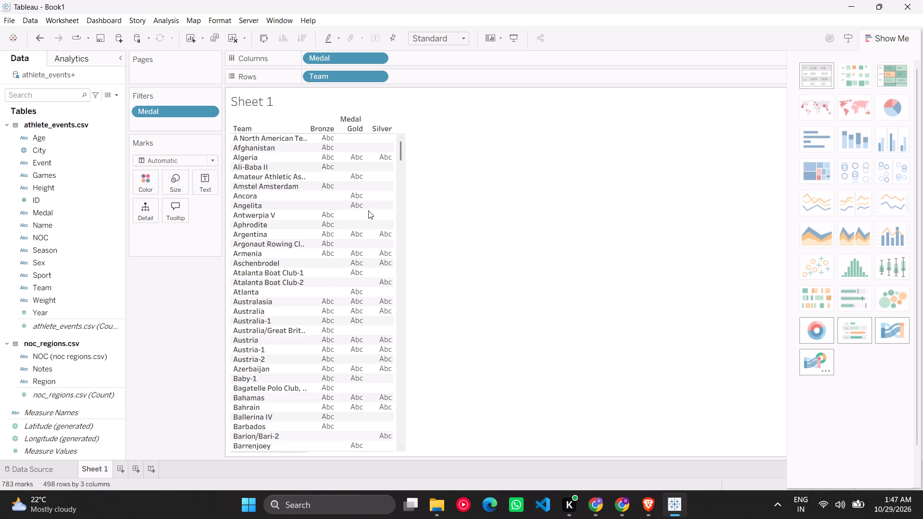
# Switch to the SkillWallet project page in Chrome to check the "Connect datasets with Tableau" task description again.
pyautogui.scroll(3, 368, 210)
pyautogui.scroll(-1, 368, 210)
pyautogui.click(602, 514)
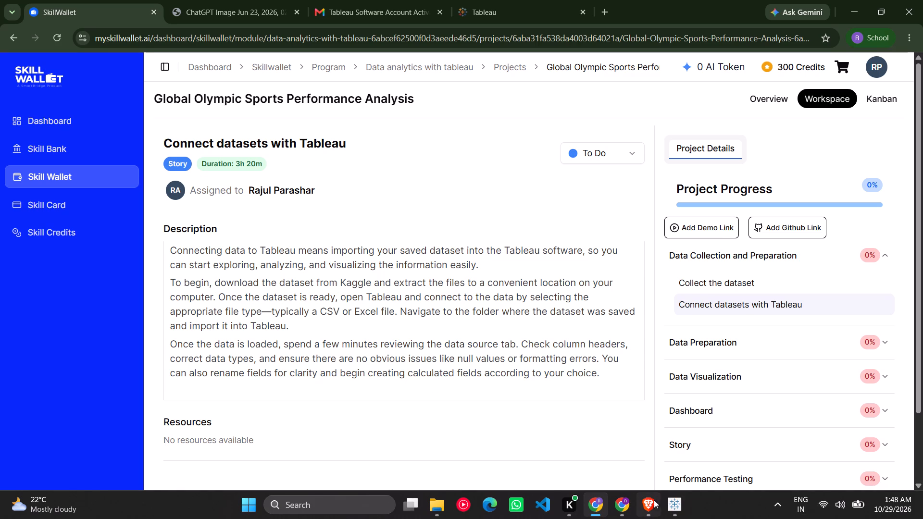
# Return to Tableau and add the athlete_events.csv (Count) measure to Columns after Medal.
pyautogui.click(664, 506)
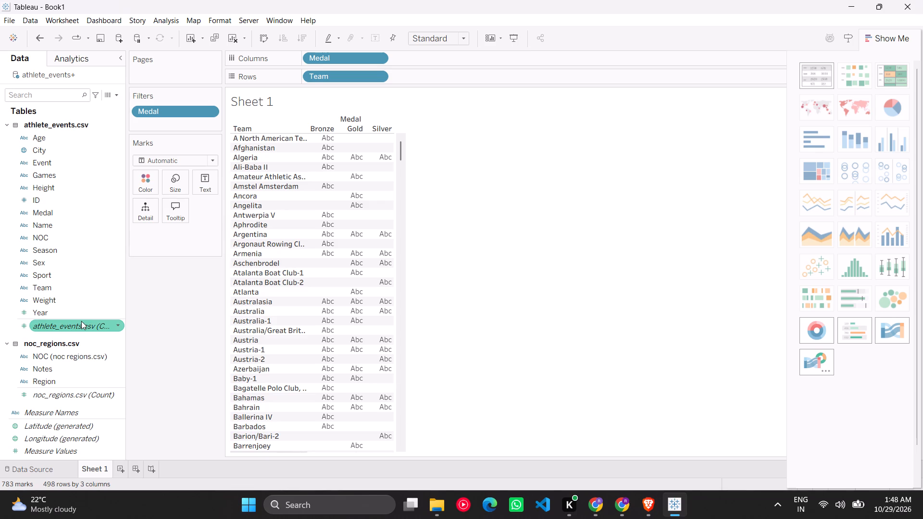
pyautogui.scroll(-2, 81, 321)
pyautogui.scroll(1, 77, 233)
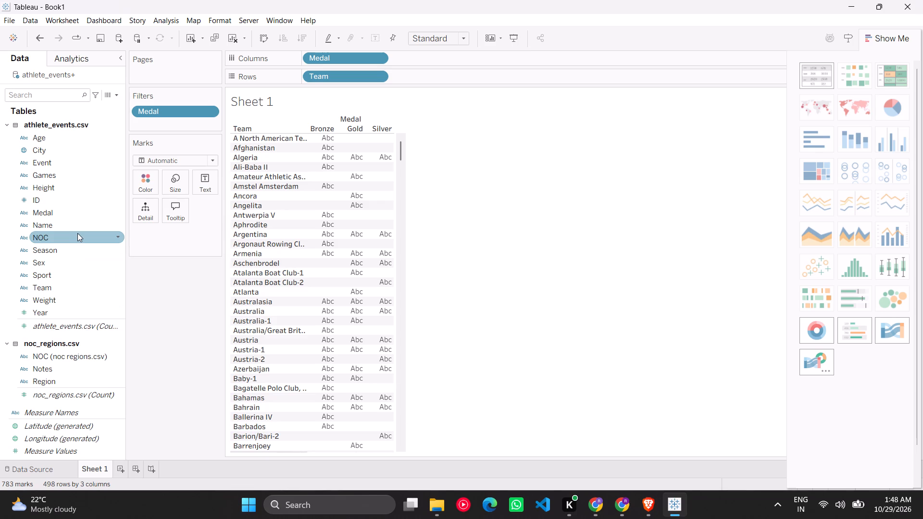
pyautogui.scroll(2, 77, 233)
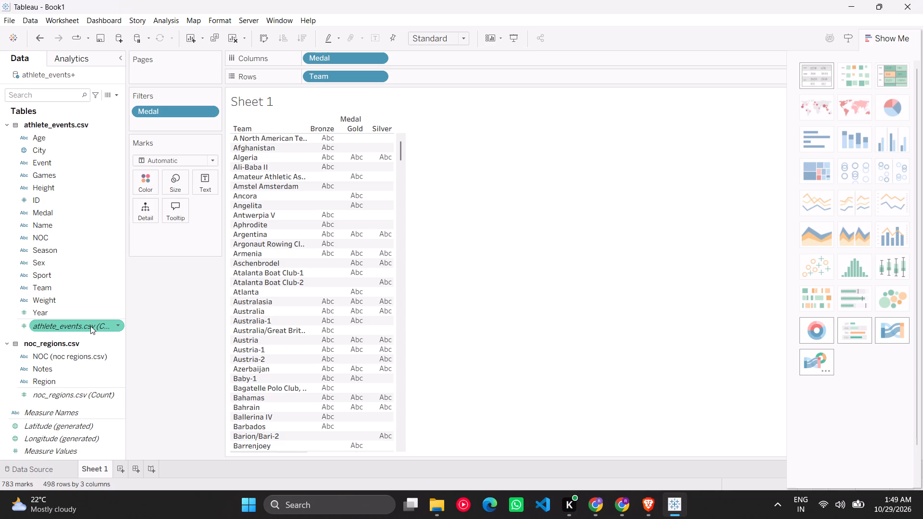
pyautogui.moveTo(90, 326); pyautogui.dragTo(117, 313)
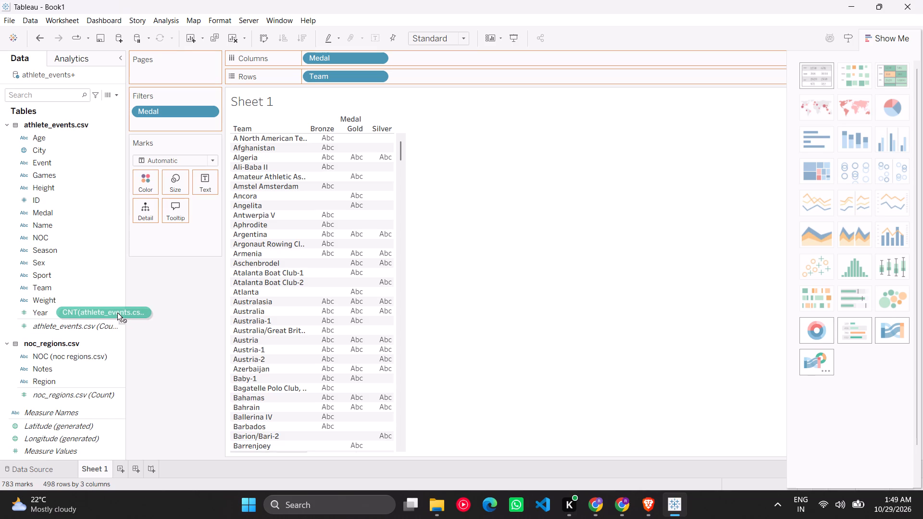
pyautogui.moveTo(117, 313); pyautogui.dragTo(396, 150)
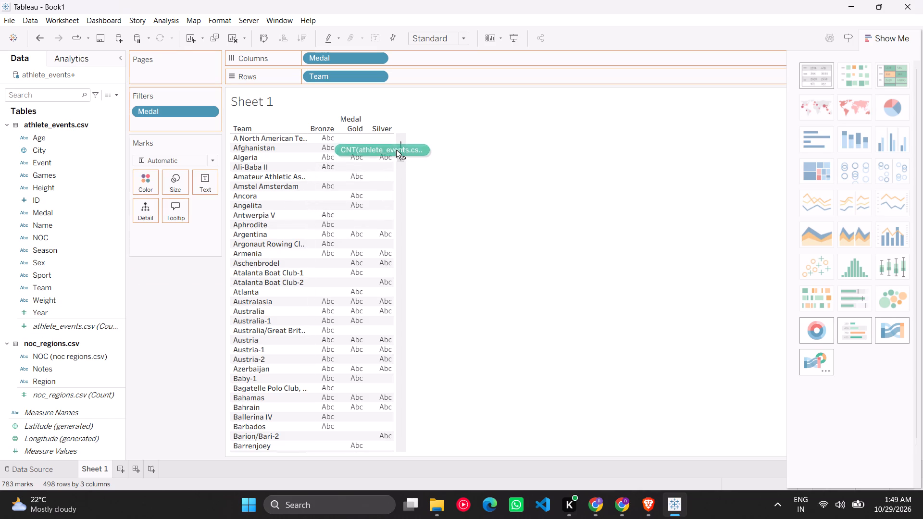
pyautogui.moveTo(396, 150); pyautogui.dragTo(439, 61)
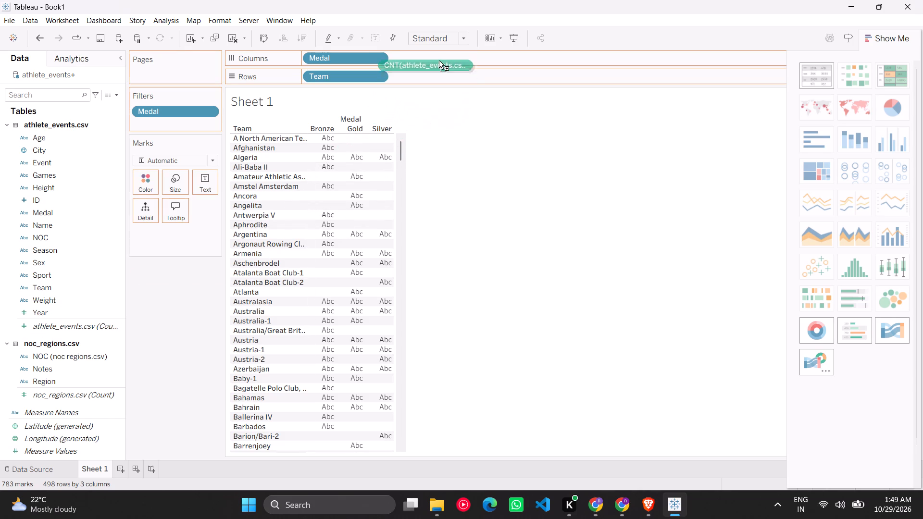
pyautogui.moveTo(439, 61); pyautogui.dragTo(454, 59)
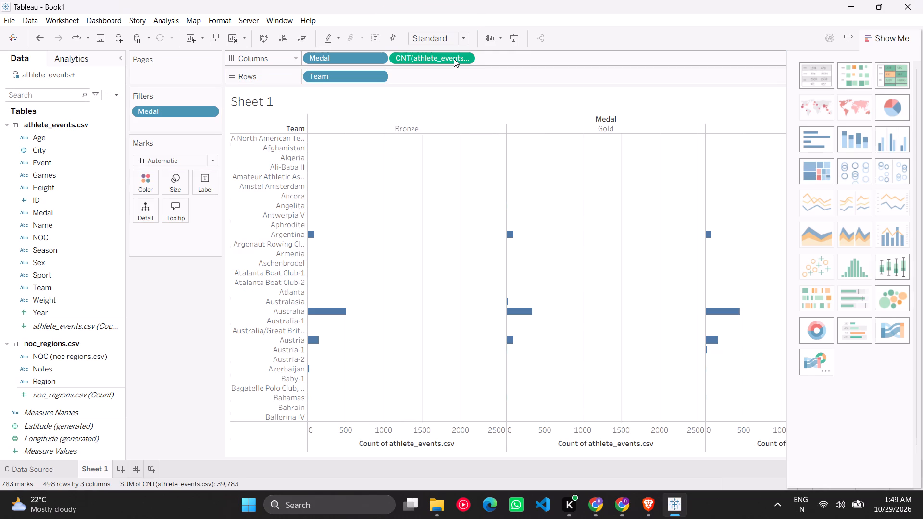
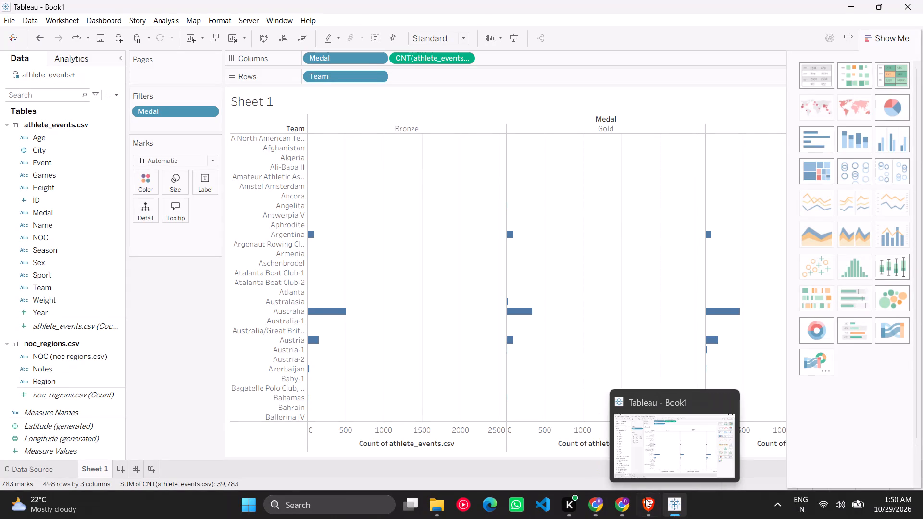
# Switch to the SkillWallet project page in Chrome, read the "Prepare the Data for Visualization" task under Data Preparation, and return to Tableau.
pyautogui.click(605, 503)
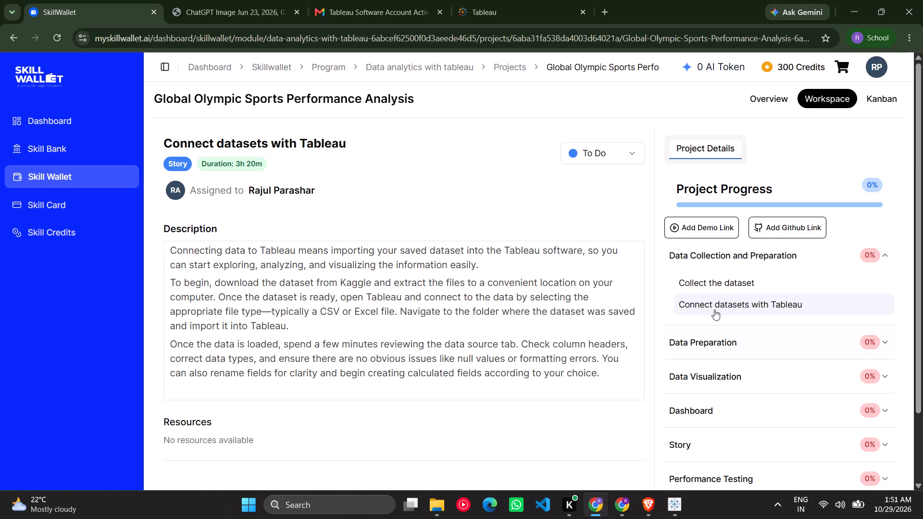
pyautogui.click(712, 338)
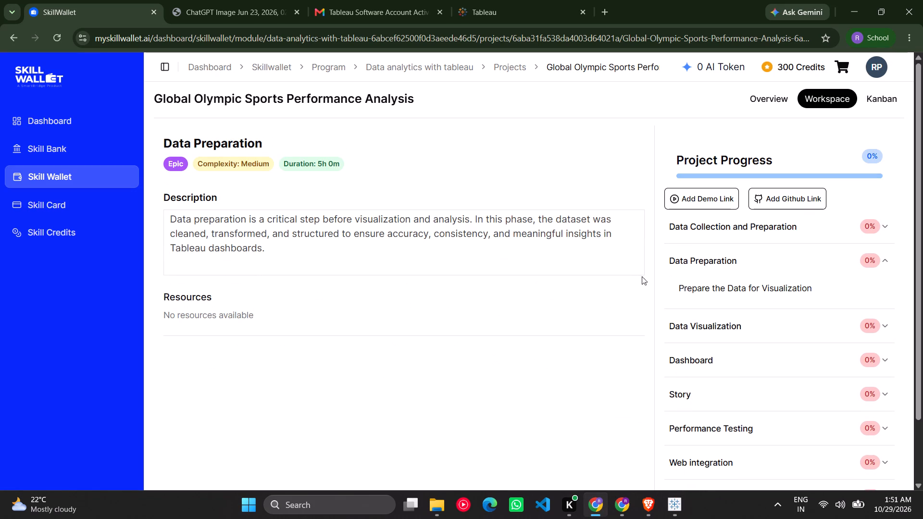
pyautogui.click(772, 258)
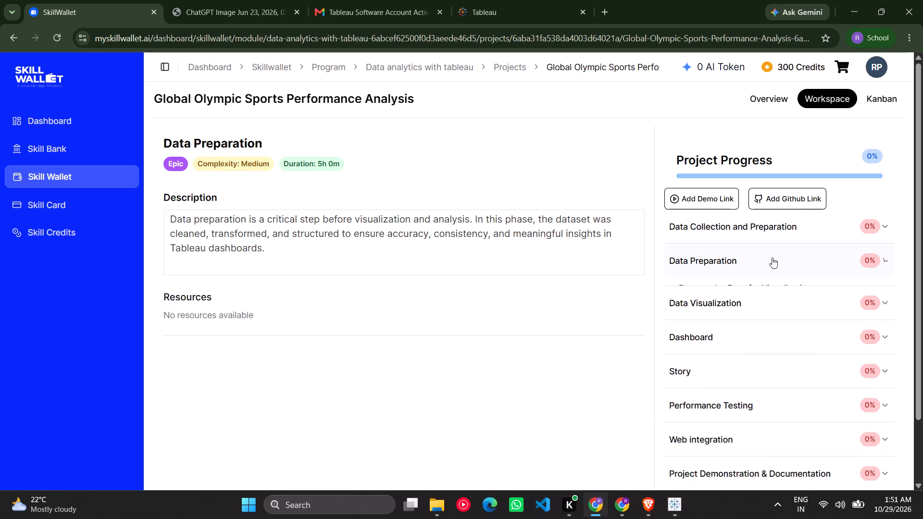
pyautogui.click(772, 258)
pyautogui.click(761, 284)
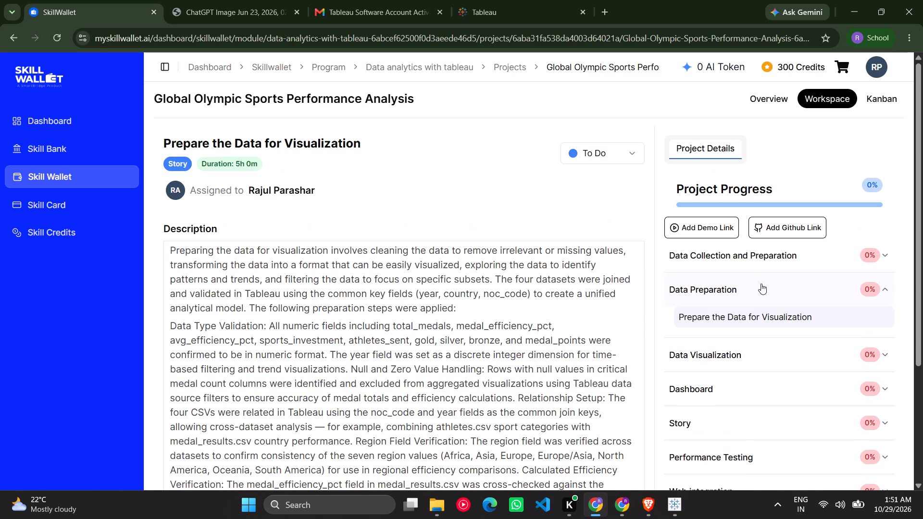
pyautogui.scroll(-2, 516, 309)
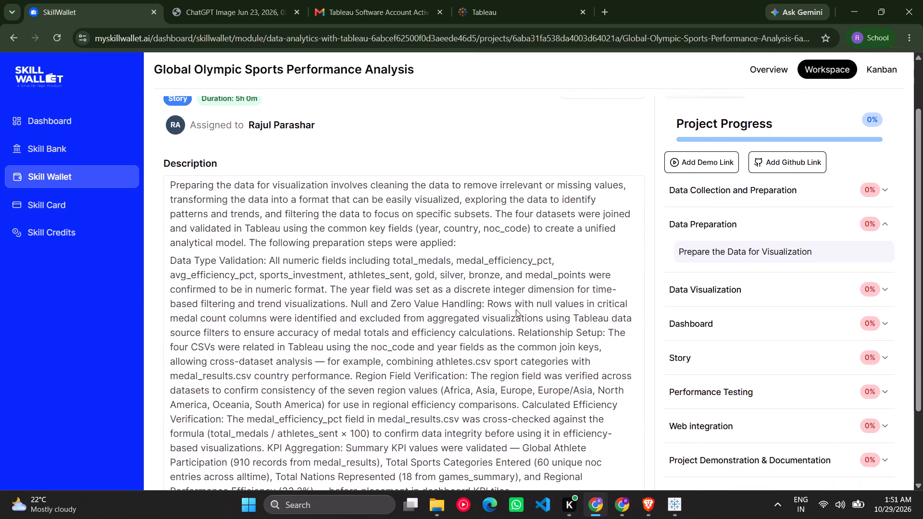
pyautogui.scroll(-5, 516, 309)
pyautogui.scroll(1, 516, 309)
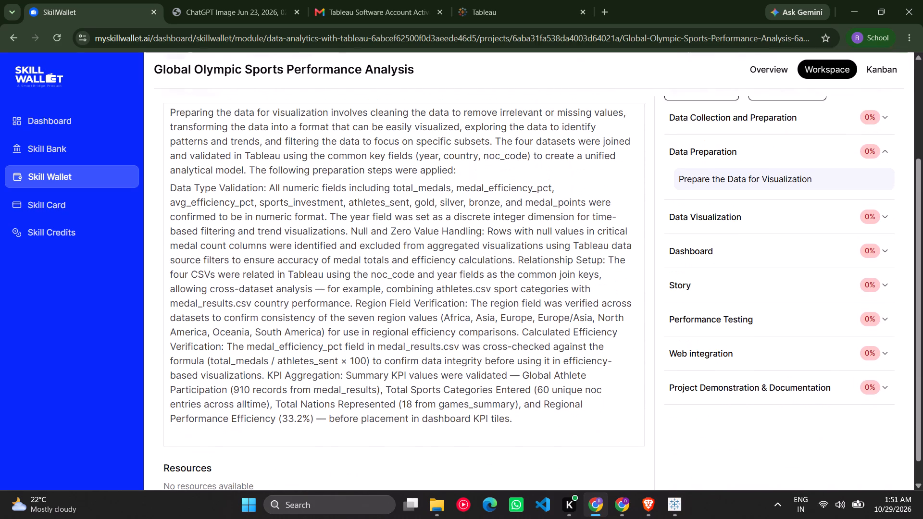
pyautogui.scroll(1, 516, 309)
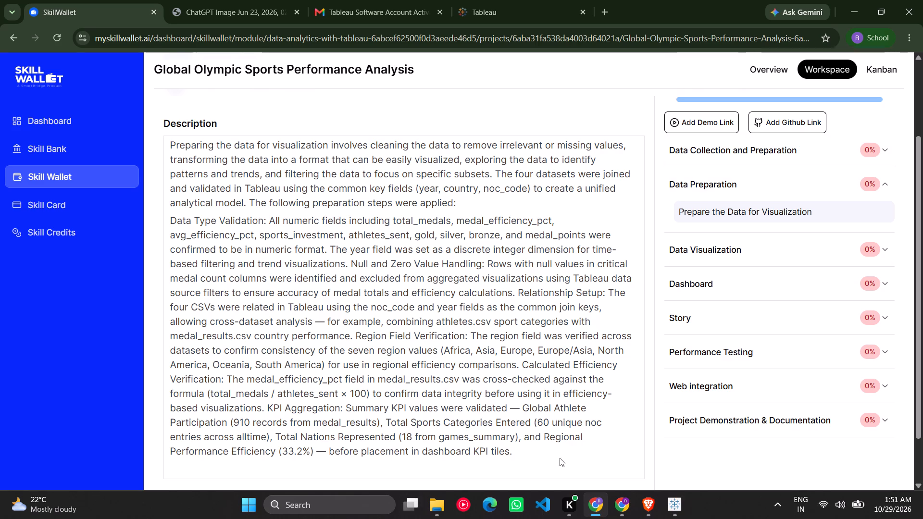
pyautogui.click(672, 510)
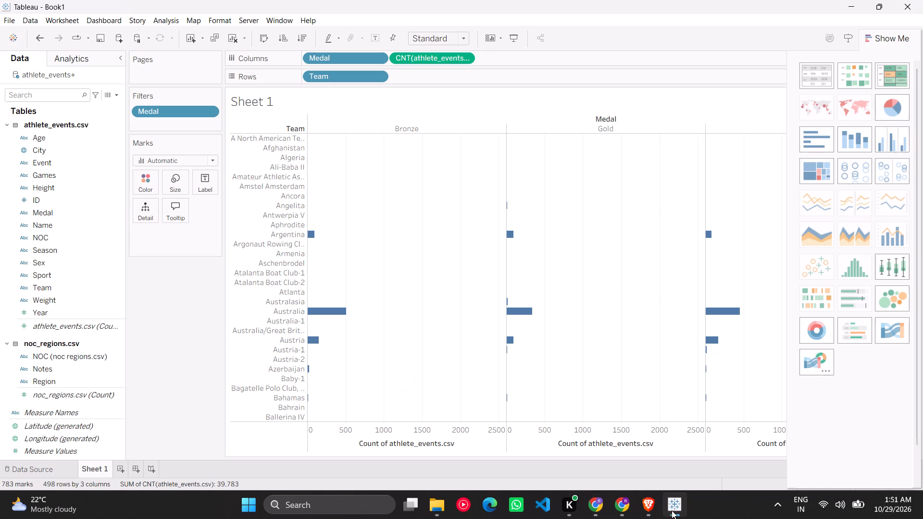
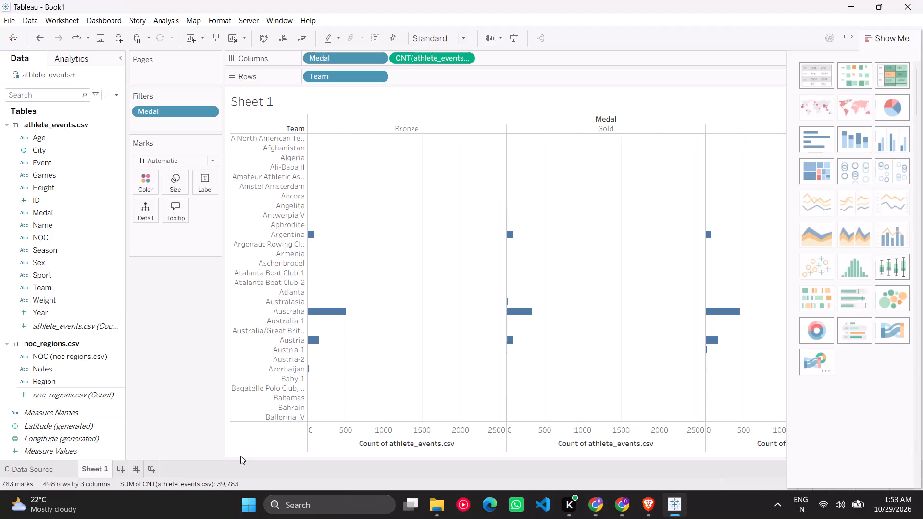
# Close Tableau, saving the workbook changes as Book1 in the Downloads folder in Tableau Workbook (*.twb) format.
pyautogui.hotkey('alt', 'F4')
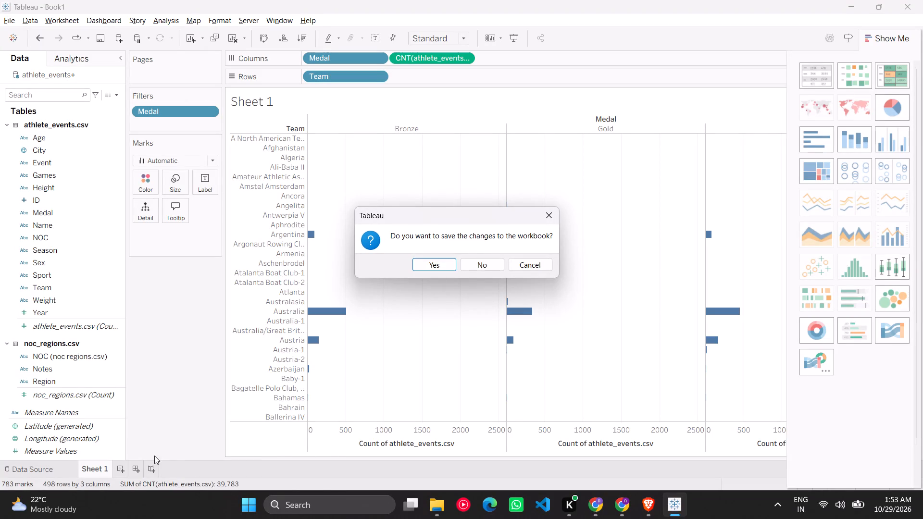
pyautogui.click(439, 267)
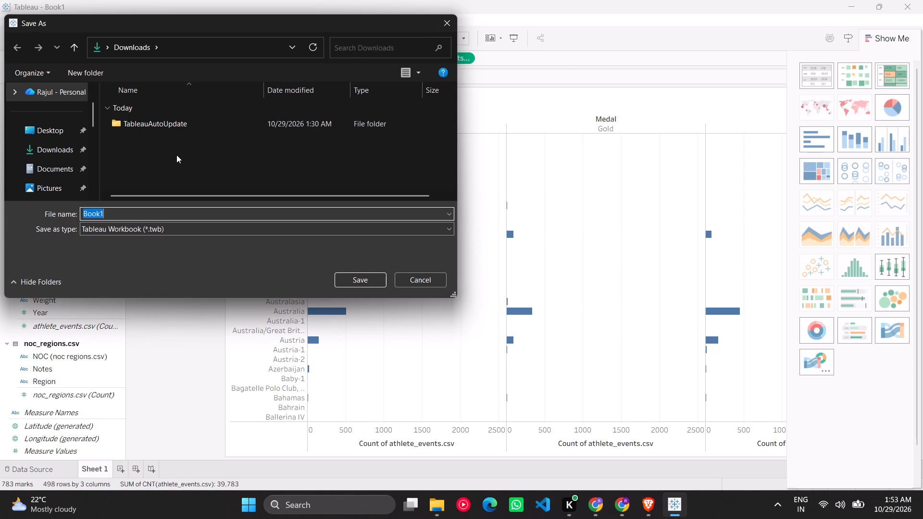
pyautogui.click(353, 284)
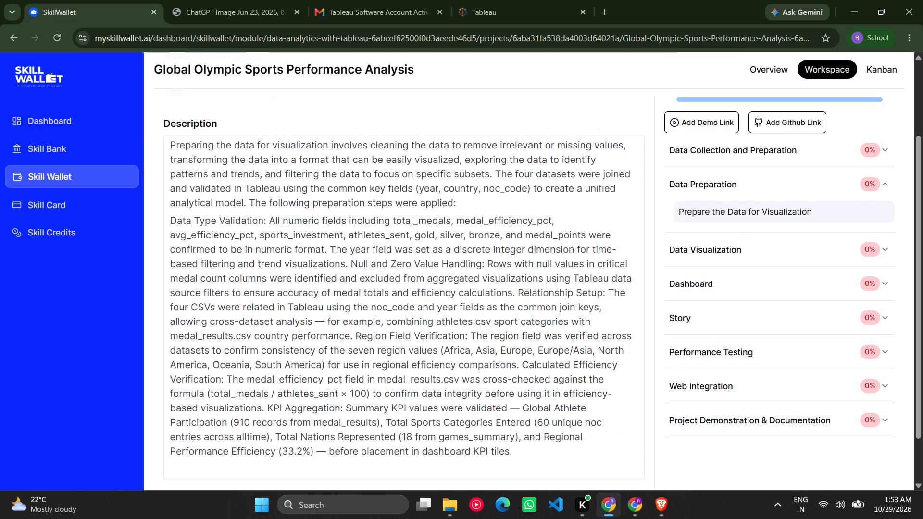
# Close the Chrome window showing the SkillWallet project page.
pyautogui.hotkey('alt', 'F4')
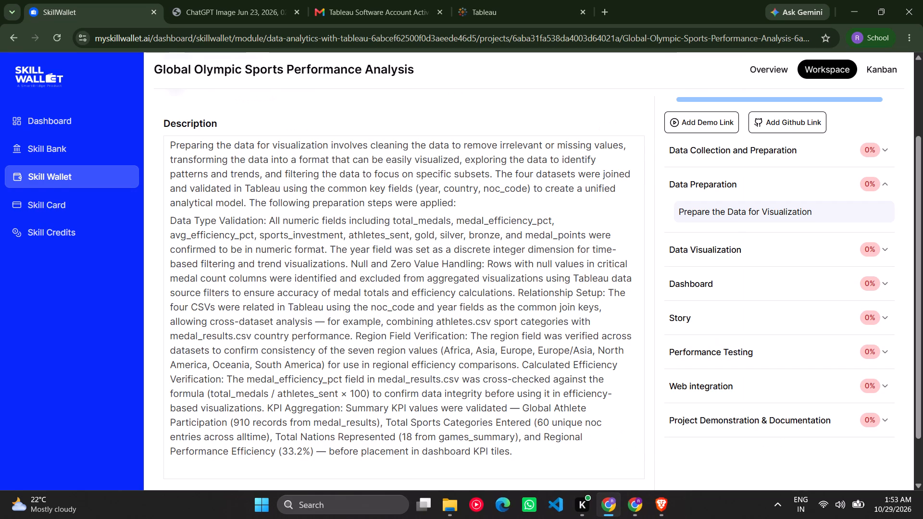